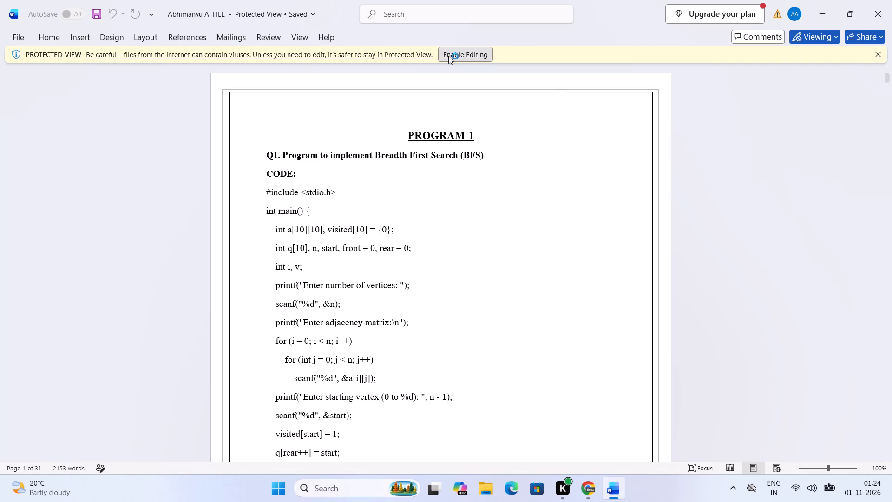
Look over the Breadth First Search program and page layout at the start of the document.
{"action": "scroll", "coordinate": [456, 198], "scroll_direction": "down", "scroll_amount": 7}
{"action": "scroll", "coordinate": [476, 254], "scroll_direction": "down", "scroll_amount": 3}
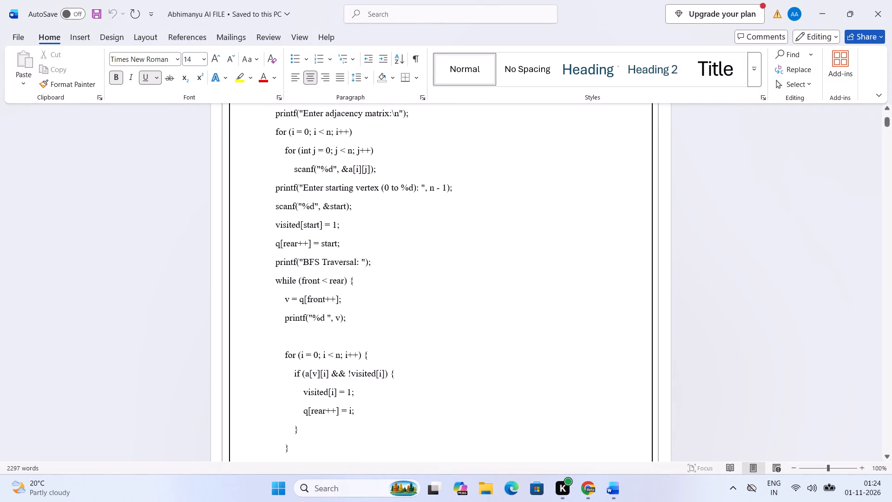
{"action": "scroll", "coordinate": [477, 258], "scroll_direction": "down", "scroll_amount": 5}
{"action": "scroll", "coordinate": [477, 258], "scroll_direction": "up", "scroll_amount": 1}
{"action": "scroll", "coordinate": [477, 258], "scroll_direction": "down", "scroll_amount": 3}
{"action": "scroll", "coordinate": [477, 258], "scroll_direction": "up", "scroll_amount": 9}
{"action": "scroll", "coordinate": [477, 258], "scroll_direction": "down", "scroll_amount": 1}
{"action": "scroll", "coordinate": [477, 258], "scroll_direction": "up", "scroll_amount": 9}
{"action": "scroll", "coordinate": [477, 258], "scroll_direction": "down", "scroll_amount": 1}
{"action": "scroll", "coordinate": [477, 258], "scroll_direction": "up", "scroll_amount": 2}
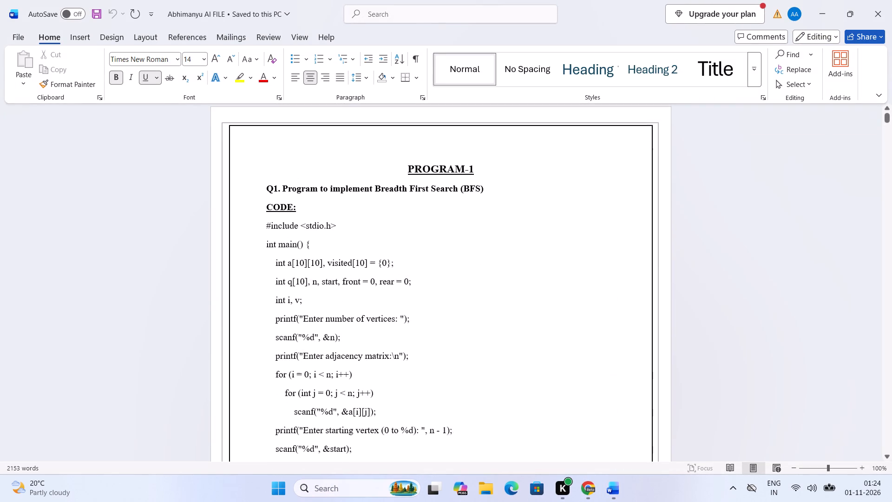
{"action": "scroll", "coordinate": [477, 258], "scroll_direction": "up", "scroll_amount": 3}
Select the name in the first page's footer and open the font colour choices for it.
{"action": "scroll", "coordinate": [477, 258], "scroll_direction": "down", "scroll_amount": 19}
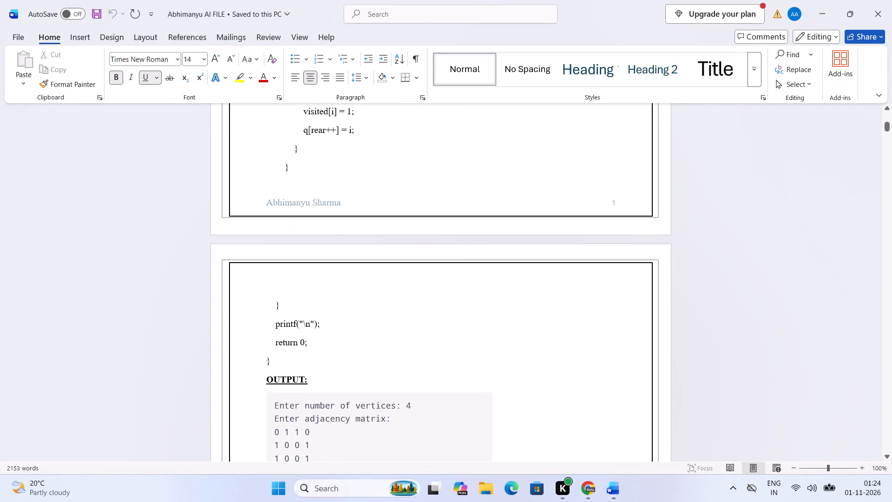
{"action": "double_click", "coordinate": [376, 202]}
{"action": "left_click_drag", "start_coordinate": [349, 205], "coordinate": [269, 200]}
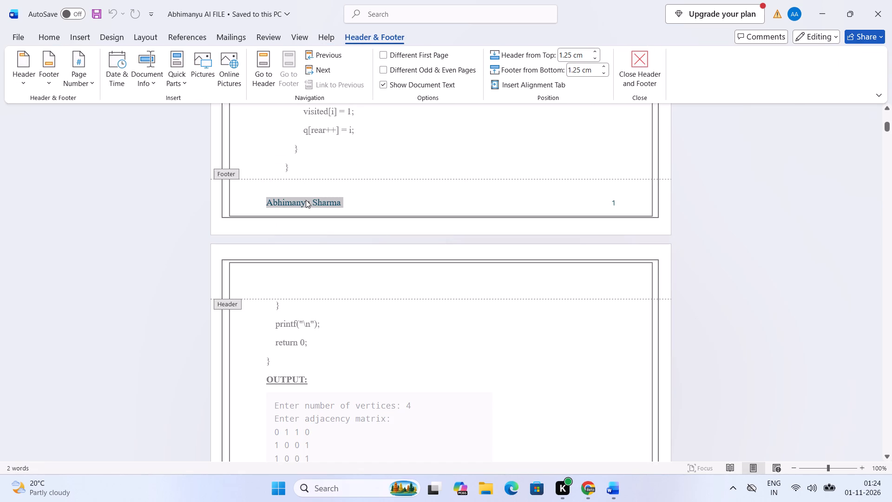
{"action": "left_click", "coordinate": [48, 40]}
{"action": "left_click", "coordinate": [275, 82]}
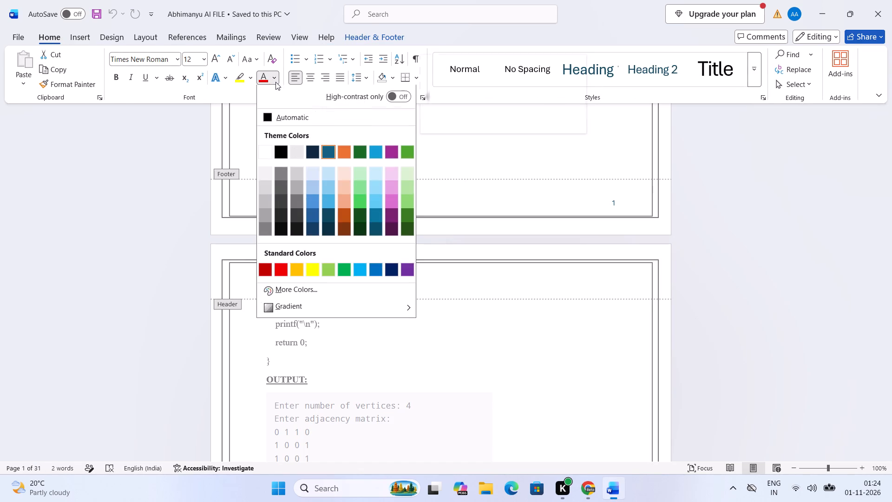
Colour the author name and the page number in the footer black and return to the document body.
{"action": "left_click", "coordinate": [282, 147]}
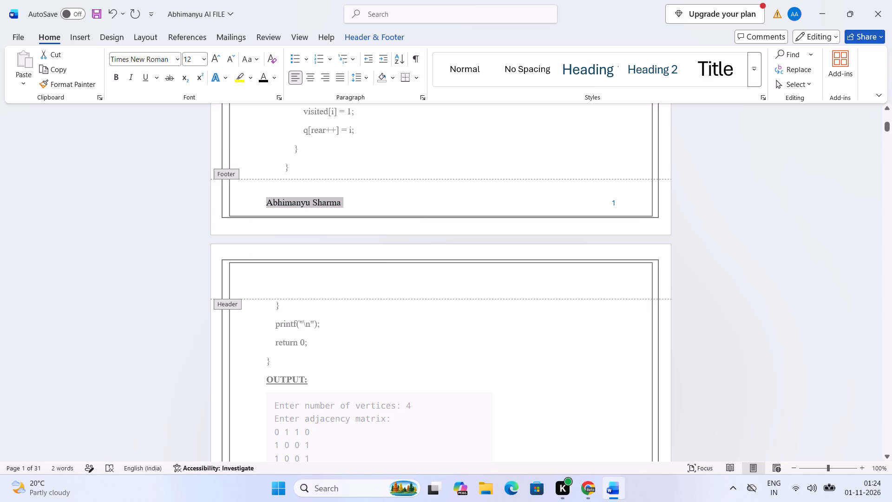
{"action": "left_click_drag", "start_coordinate": [628, 199], "coordinate": [593, 202]}
{"action": "left_click", "coordinate": [268, 81]}
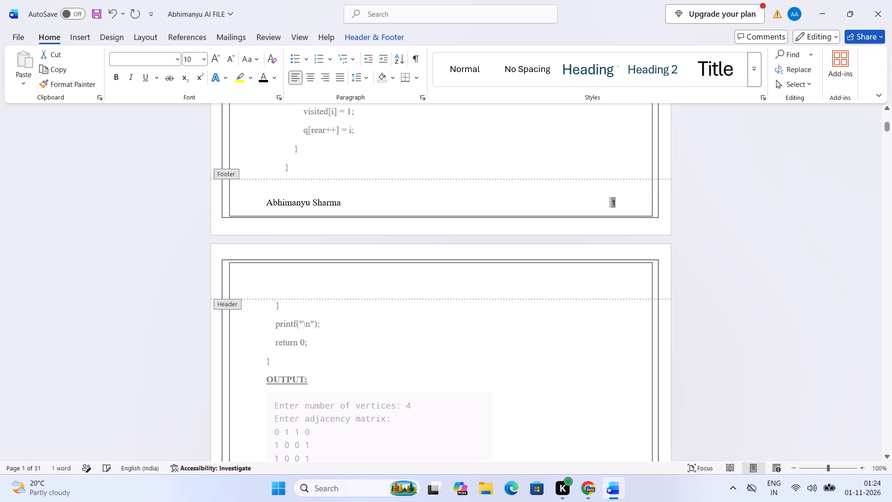
{"action": "left_click", "coordinate": [449, 206]}
{"action": "double_click", "coordinate": [446, 145]}
Zoom out over the first pages and set the view to show one whole page.
{"action": "scroll", "coordinate": [441, 152], "scroll_direction": "up", "scroll_amount": 16}
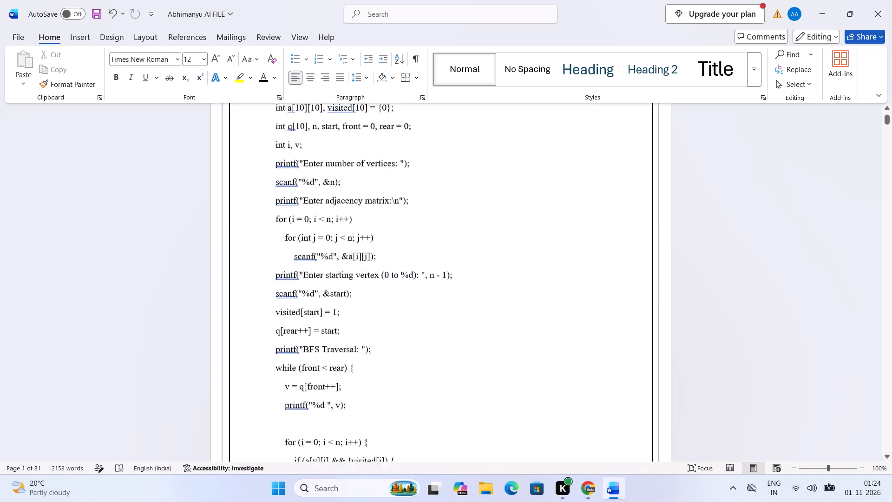
{"action": "scroll", "coordinate": [441, 152], "scroll_direction": "up", "scroll_amount": 10}
{"action": "scroll", "coordinate": [435, 270], "scroll_direction": "down", "scroll_amount": 6, "text": "ctrl"}
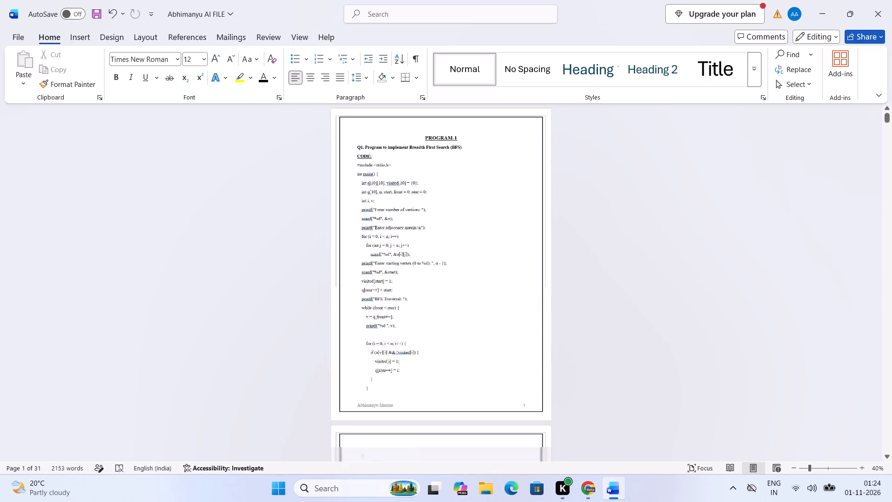
{"action": "scroll", "coordinate": [435, 270], "scroll_direction": "down", "scroll_amount": 4}
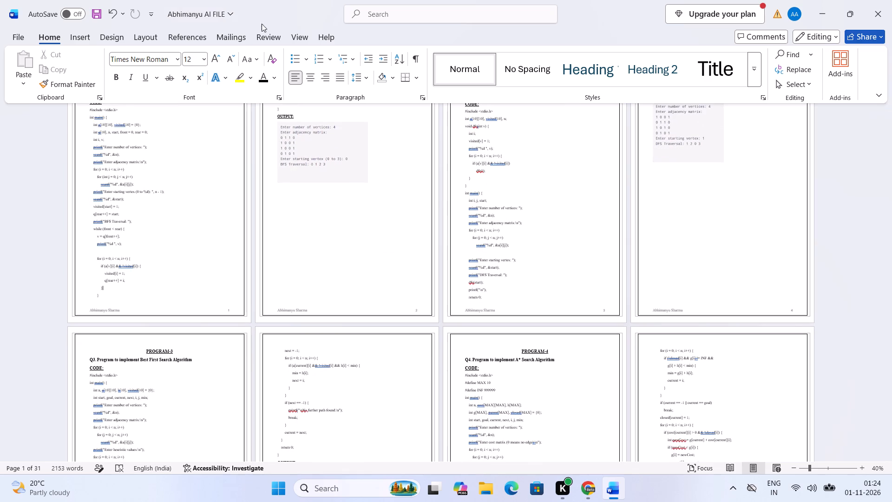
{"action": "left_click", "coordinate": [295, 36]}
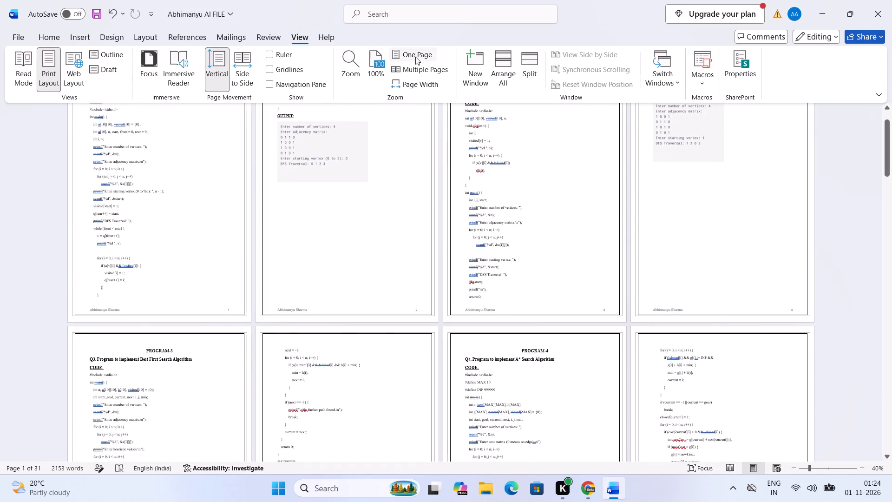
{"action": "left_click", "coordinate": [415, 57]}
Look through all the lab programs to the last page and back, checking page layout, code blocks and output screenshots.
{"action": "scroll", "coordinate": [467, 287], "scroll_direction": "down", "scroll_amount": 11}
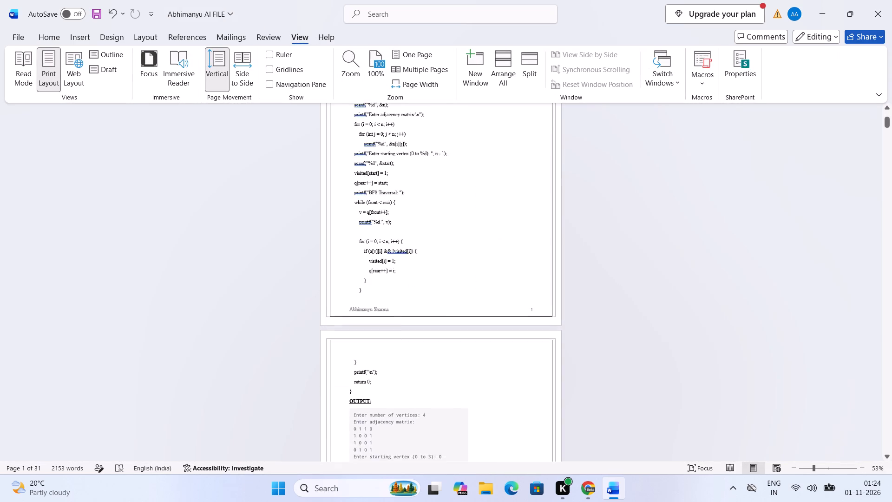
{"action": "scroll", "coordinate": [466, 287], "scroll_direction": "down", "scroll_amount": 14}
{"action": "left_click_drag", "start_coordinate": [890, 130], "coordinate": [890, 148]}
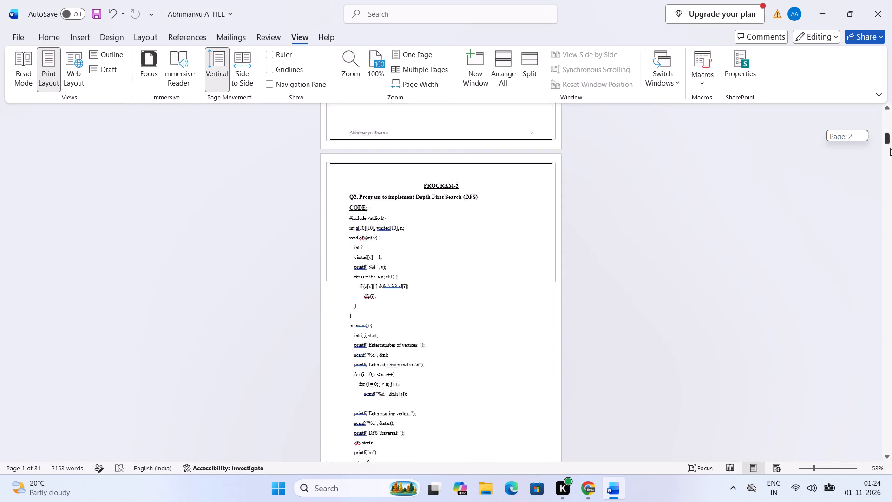
{"action": "left_click_drag", "start_coordinate": [890, 148], "coordinate": [891, 477]}
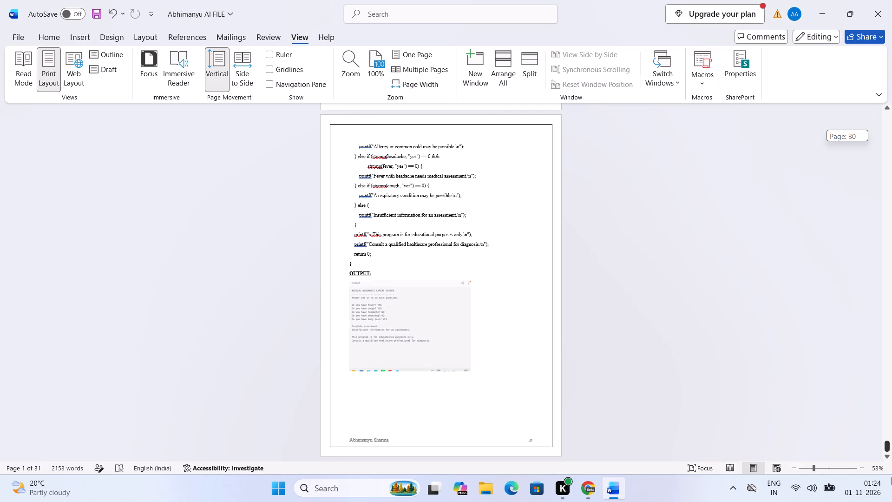
{"action": "left_click_drag", "start_coordinate": [891, 477], "coordinate": [868, 275]}
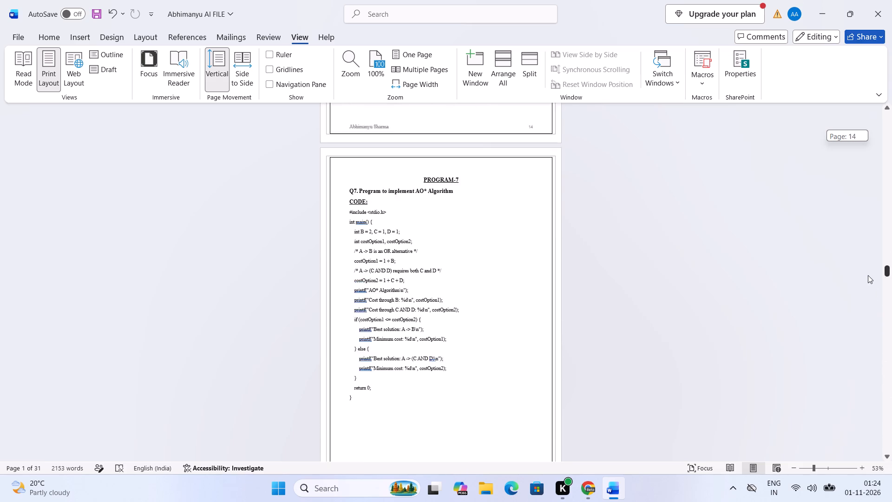
{"action": "left_click_drag", "start_coordinate": [868, 275], "coordinate": [891, 501]}
{"action": "scroll", "coordinate": [420, 398], "scroll_direction": "up", "scroll_amount": 11}
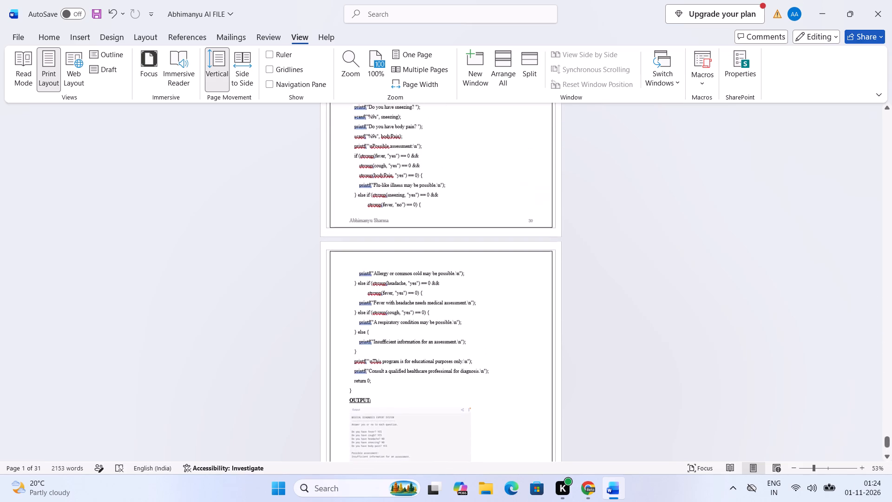
{"action": "scroll", "coordinate": [420, 397], "scroll_direction": "up", "scroll_amount": 8}
{"action": "scroll", "coordinate": [418, 397], "scroll_direction": "down", "scroll_amount": 1}
{"action": "scroll", "coordinate": [418, 397], "scroll_direction": "up", "scroll_amount": 10}
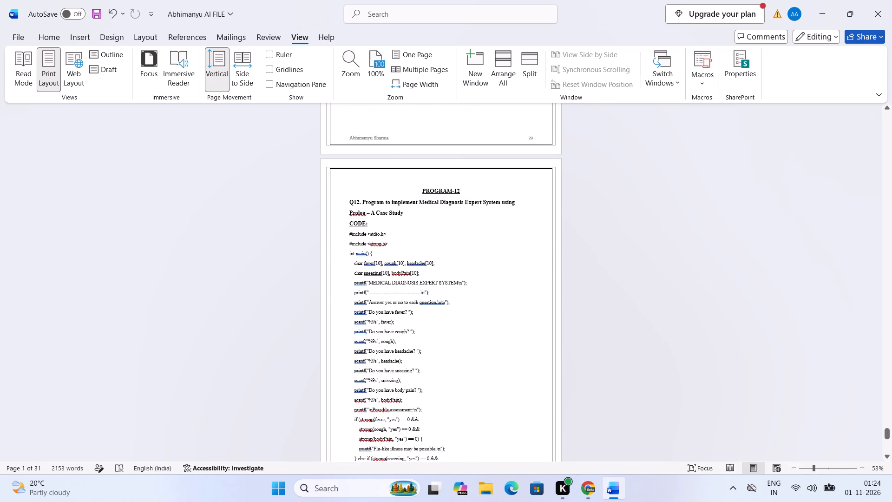
{"action": "left_click_drag", "start_coordinate": [887, 434], "coordinate": [885, 434]}
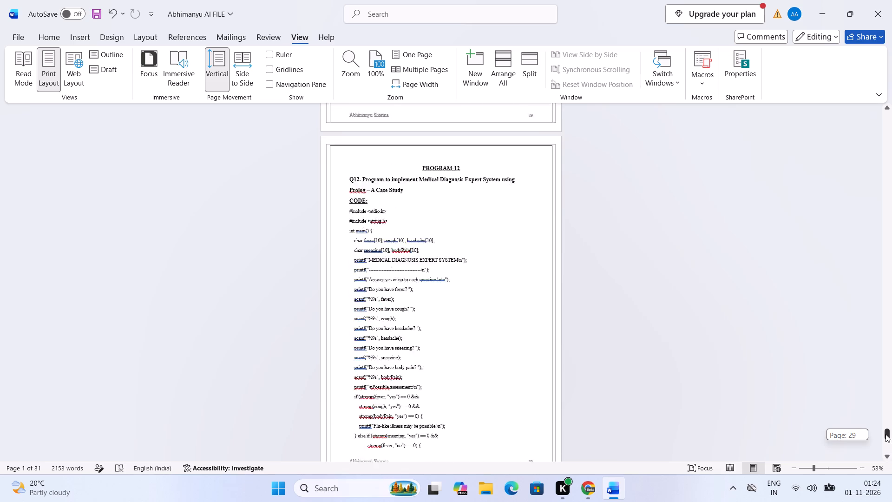
{"action": "left_click_drag", "start_coordinate": [885, 434], "coordinate": [883, 406]}
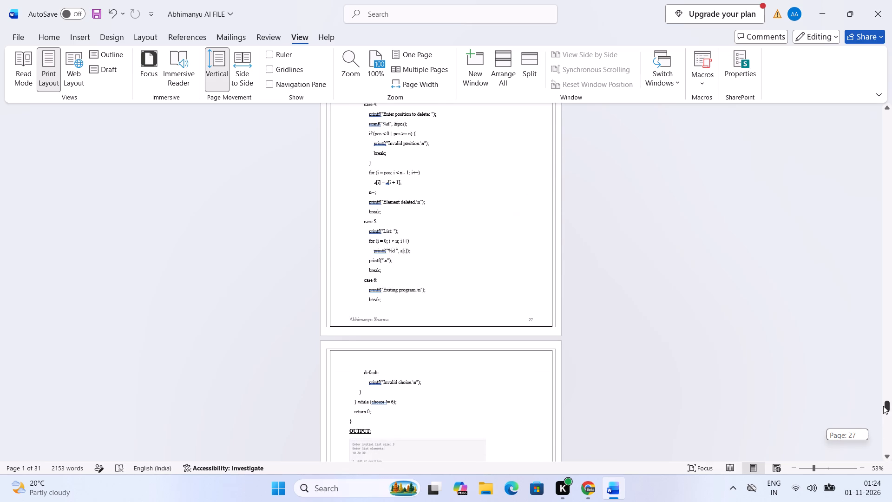
{"action": "left_click_drag", "start_coordinate": [883, 406], "coordinate": [885, 372]}
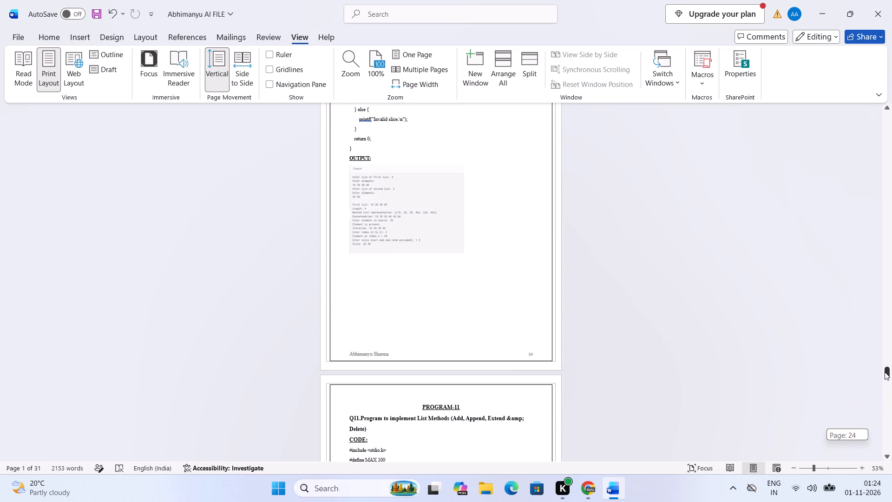
{"action": "left_click_drag", "start_coordinate": [885, 372], "coordinate": [881, 253]}
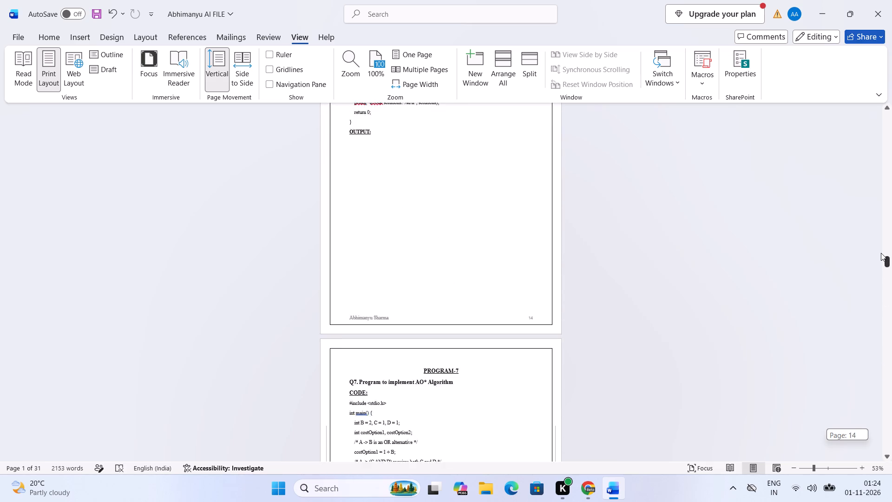
{"action": "left_click_drag", "start_coordinate": [881, 253], "coordinate": [879, 106]}
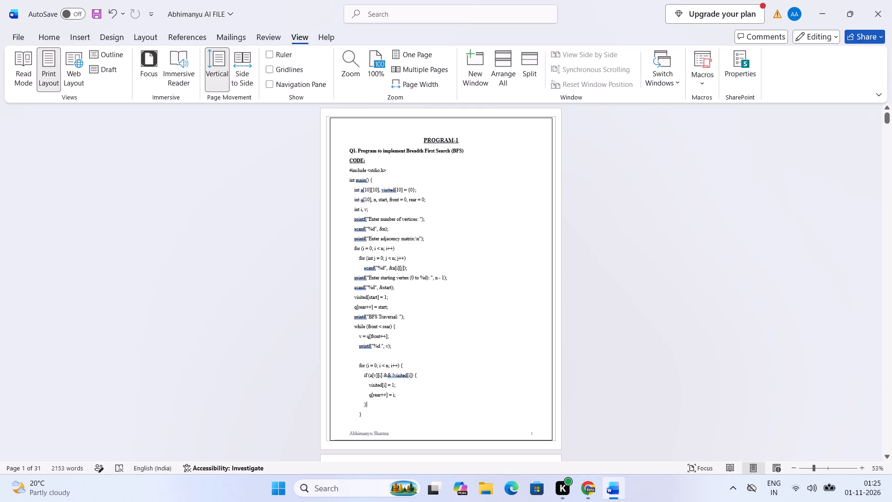
Set the line spacing of the whole Program-1 BFS code, from the #include line to the closing brace, to 1.0.
{"action": "scroll", "coordinate": [432, 218], "scroll_direction": "down", "scroll_amount": 18}
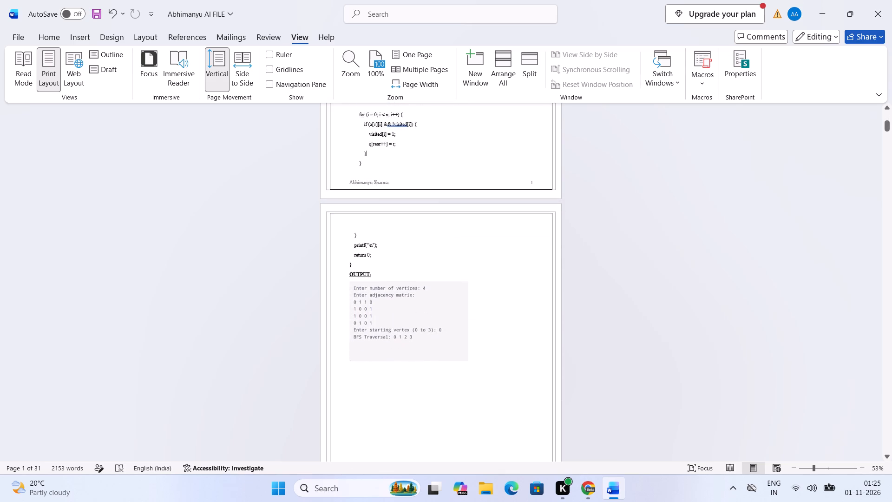
{"action": "scroll", "coordinate": [428, 223], "scroll_direction": "up", "scroll_amount": 3, "text": "ctrl"}
{"action": "scroll", "coordinate": [421, 206], "scroll_direction": "up", "scroll_amount": 13}
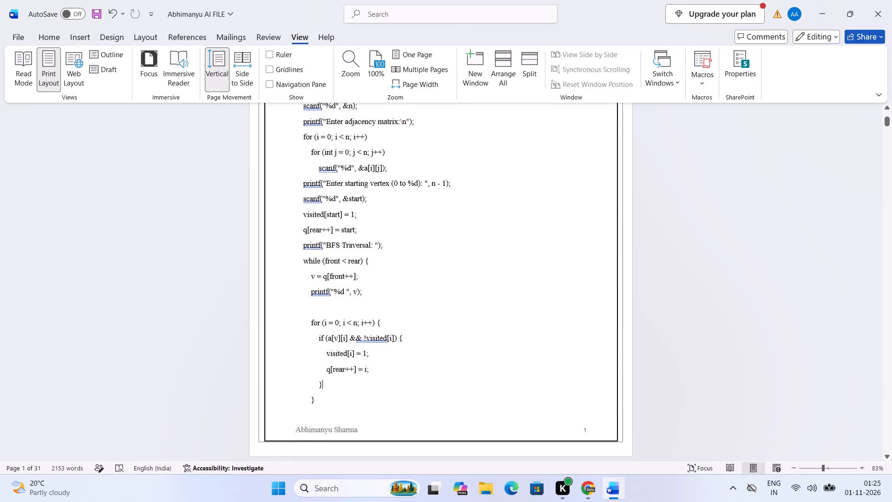
{"action": "scroll", "coordinate": [405, 218], "scroll_direction": "up", "scroll_amount": 6}
{"action": "scroll", "coordinate": [390, 222], "scroll_direction": "down", "scroll_amount": 1}
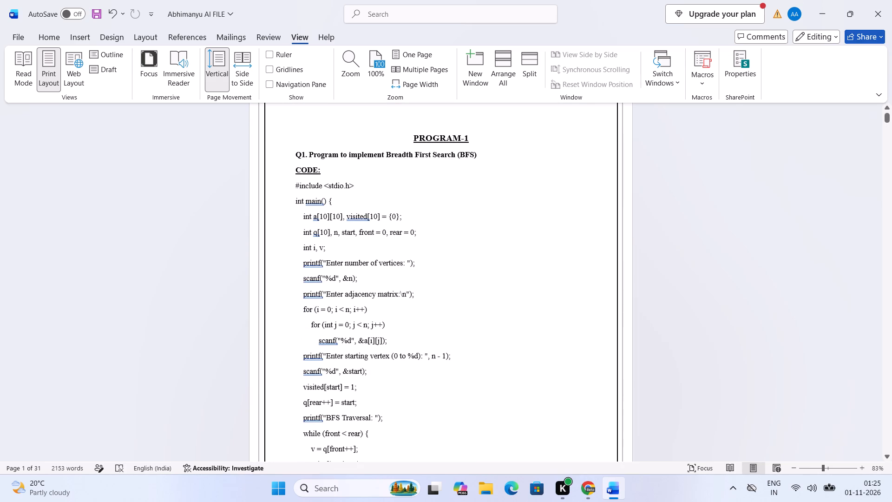
{"action": "left_click_drag", "start_coordinate": [293, 186], "coordinate": [381, 402]}
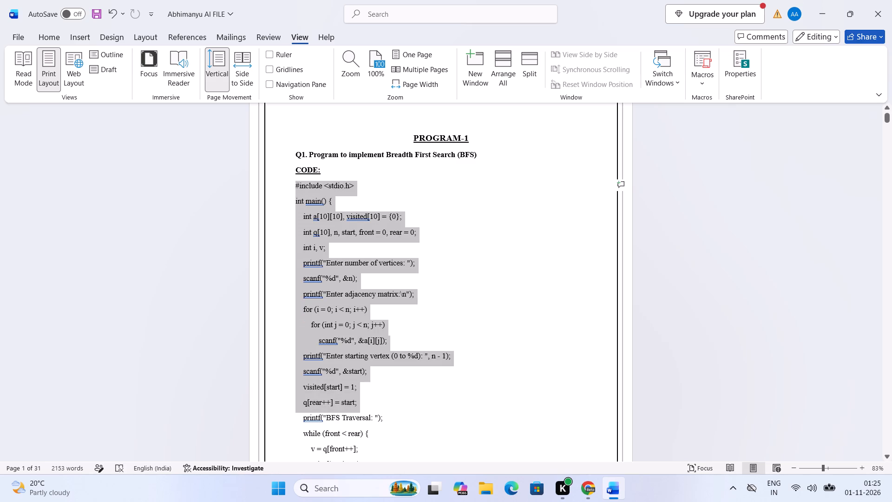
{"action": "left_click_drag", "start_coordinate": [381, 402], "coordinate": [374, 410]}
{"action": "scroll", "coordinate": [386, 401], "scroll_direction": "down", "scroll_amount": 6}
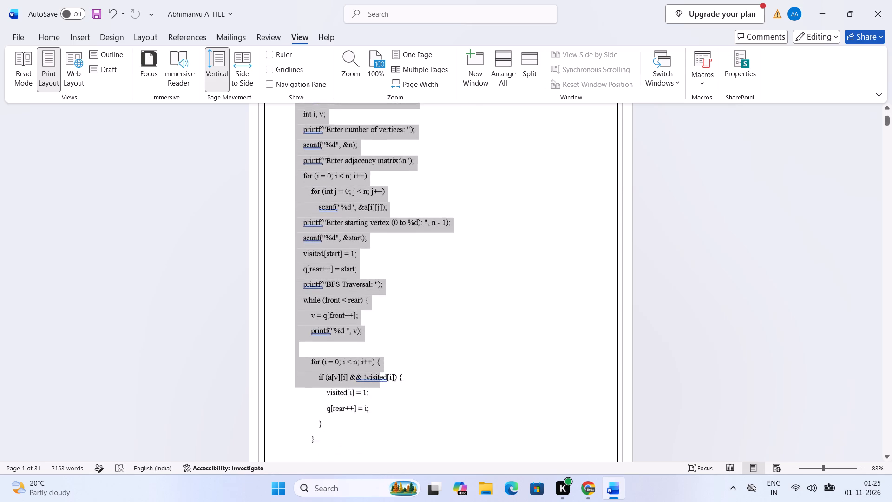
{"action": "scroll", "coordinate": [374, 410], "scroll_direction": "down", "scroll_amount": 1}
{"action": "left_click_drag", "start_coordinate": [374, 410], "coordinate": [365, 414]}
{"action": "scroll", "coordinate": [373, 411], "scroll_direction": "down", "scroll_amount": 4}
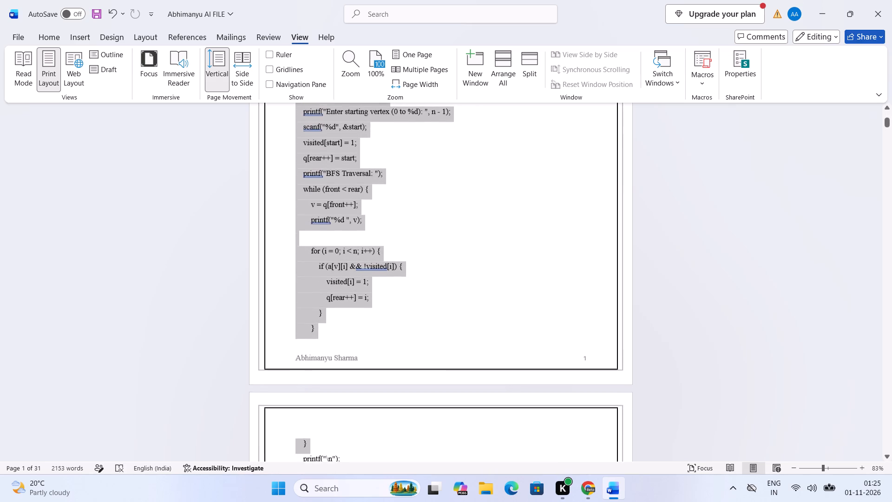
{"action": "left_click_drag", "start_coordinate": [365, 414], "coordinate": [319, 423]}
{"action": "scroll", "coordinate": [365, 414], "scroll_direction": "down", "scroll_amount": 3}
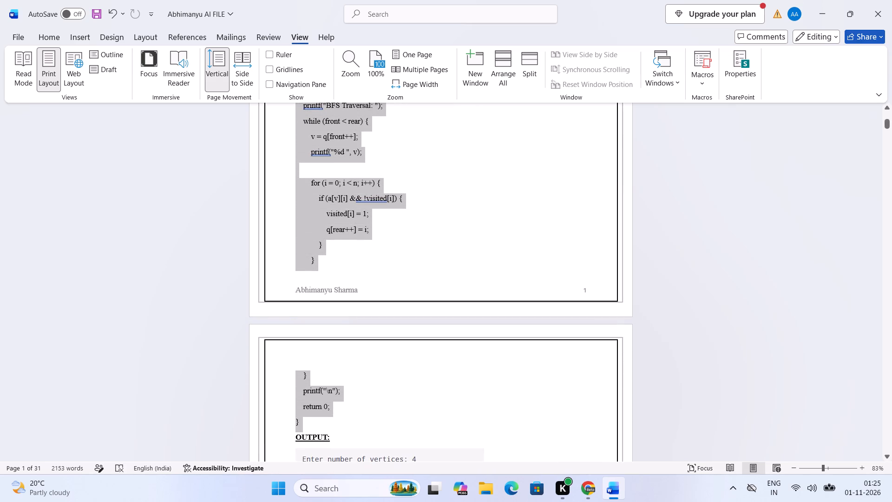
{"action": "left_click_drag", "start_coordinate": [319, 423], "coordinate": [299, 419]}
{"action": "scroll", "coordinate": [361, 330], "scroll_direction": "up", "scroll_amount": 5}
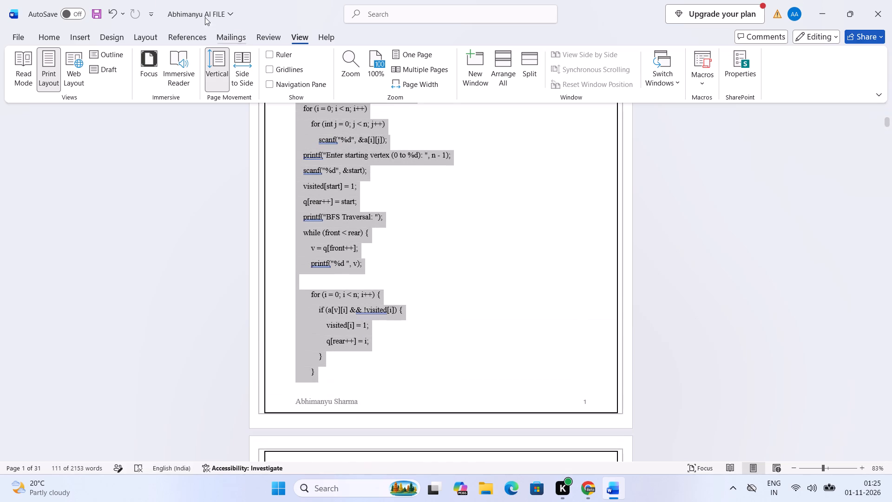
{"action": "left_click", "coordinate": [45, 37]}
{"action": "left_click", "coordinate": [367, 81]}
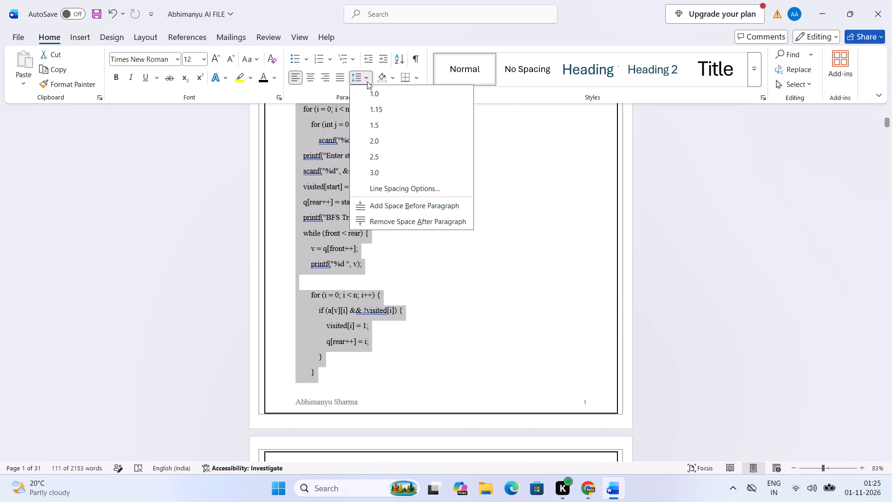
{"action": "left_click", "coordinate": [368, 90]}
Remove the space after paragraphs in the Program-1 code block.
{"action": "scroll", "coordinate": [434, 324], "scroll_direction": "down", "scroll_amount": 8}
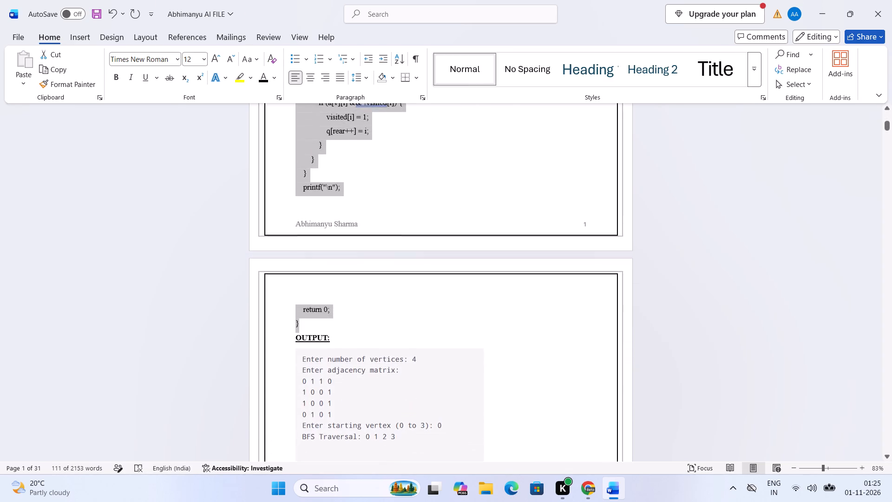
{"action": "scroll", "coordinate": [434, 324], "scroll_direction": "up", "scroll_amount": 4}
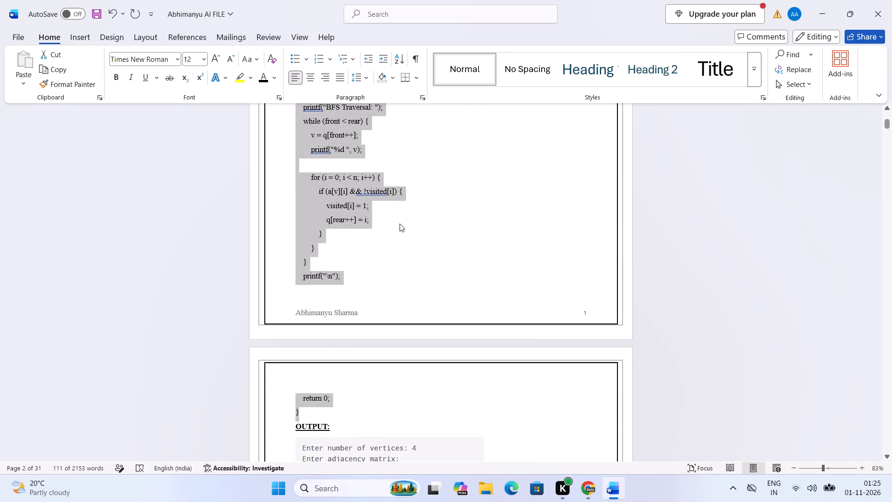
{"action": "left_click", "coordinate": [362, 72]}
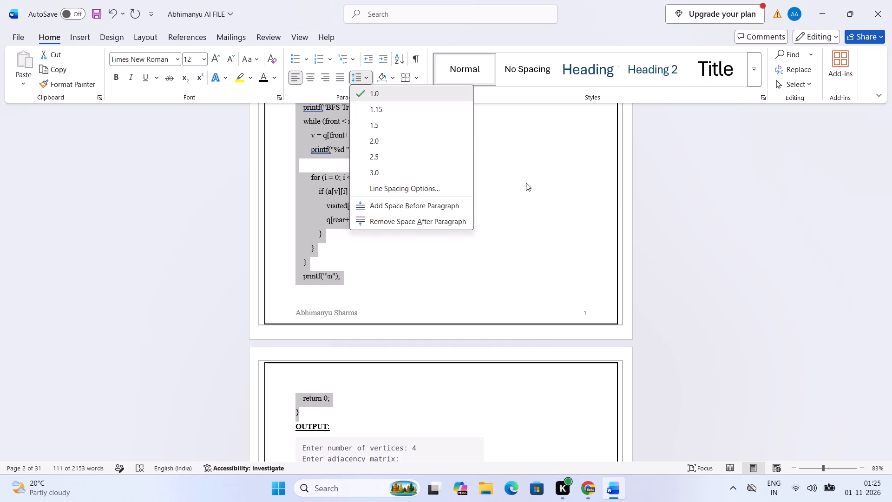
{"action": "left_click", "coordinate": [426, 224]}
Set the line spacing of the Program-1 code block to 1.15.
{"action": "scroll", "coordinate": [359, 245], "scroll_direction": "up", "scroll_amount": 13}
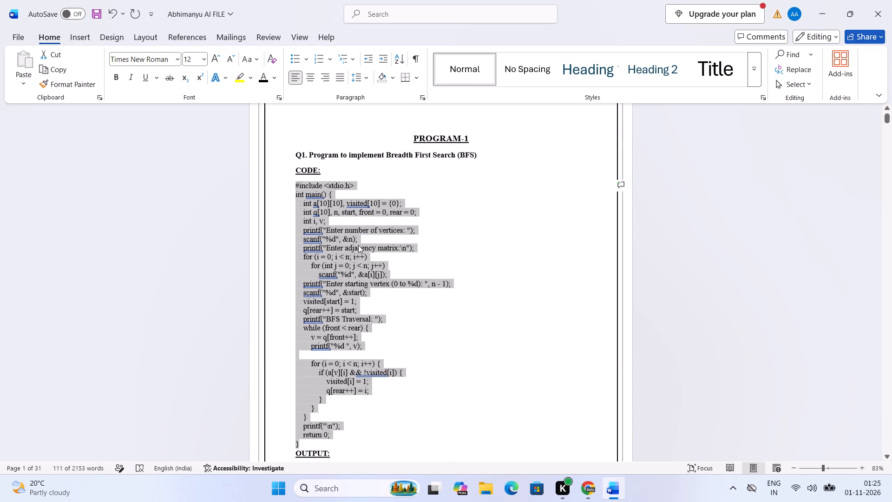
{"action": "left_click", "coordinate": [362, 81]}
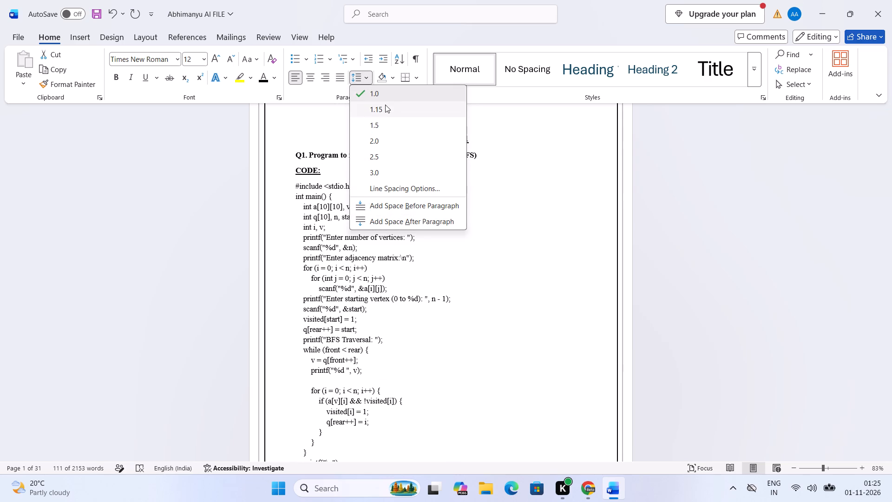
{"action": "left_click", "coordinate": [388, 114]}
Crop the bottom of the Program-1 output screenshot to just below the BFS Traversal line, leaving it about 5.26 cm high.
{"action": "scroll", "coordinate": [387, 199], "scroll_direction": "down", "scroll_amount": 5}
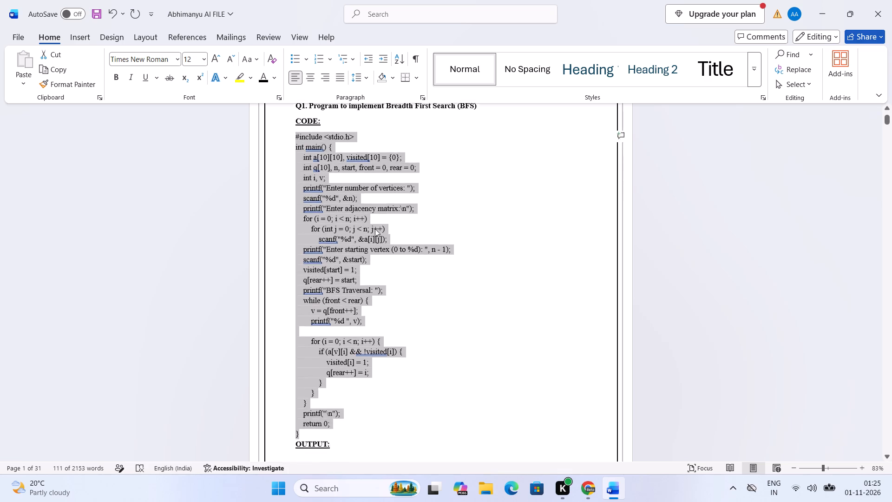
{"action": "scroll", "coordinate": [375, 229], "scroll_direction": "down", "scroll_amount": 12}
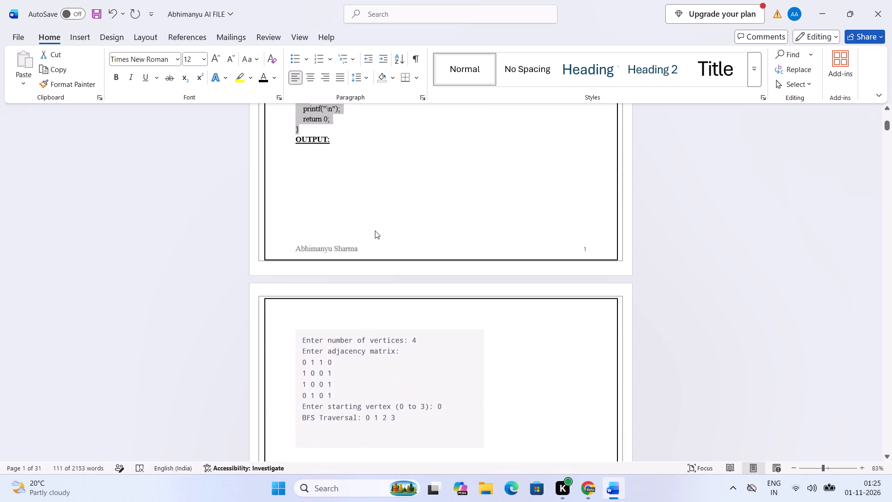
{"action": "scroll", "coordinate": [375, 231], "scroll_direction": "down", "scroll_amount": 4}
{"action": "left_click", "coordinate": [380, 246]}
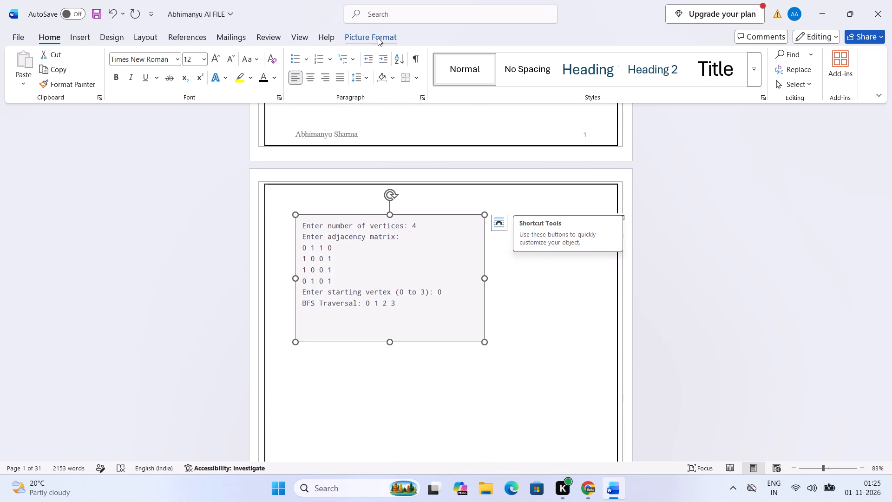
{"action": "left_click", "coordinate": [377, 36]}
{"action": "left_click", "coordinate": [790, 59]}
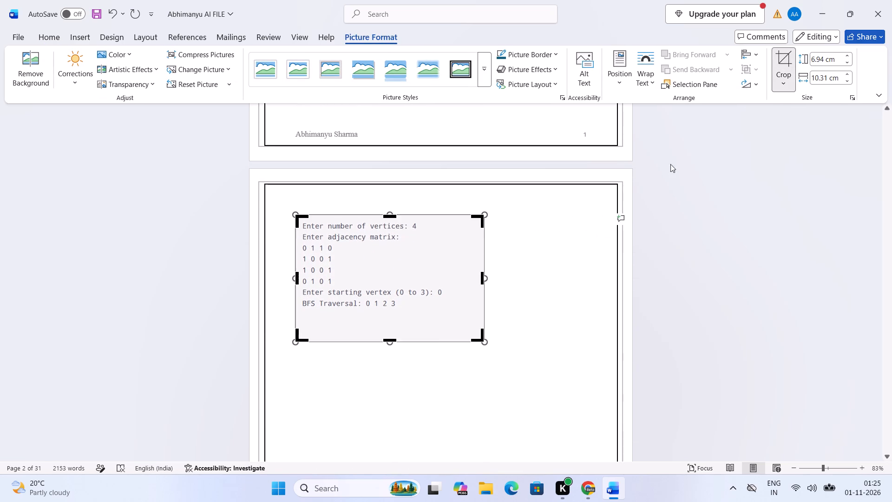
{"action": "left_click_drag", "start_coordinate": [392, 339], "coordinate": [390, 319]}
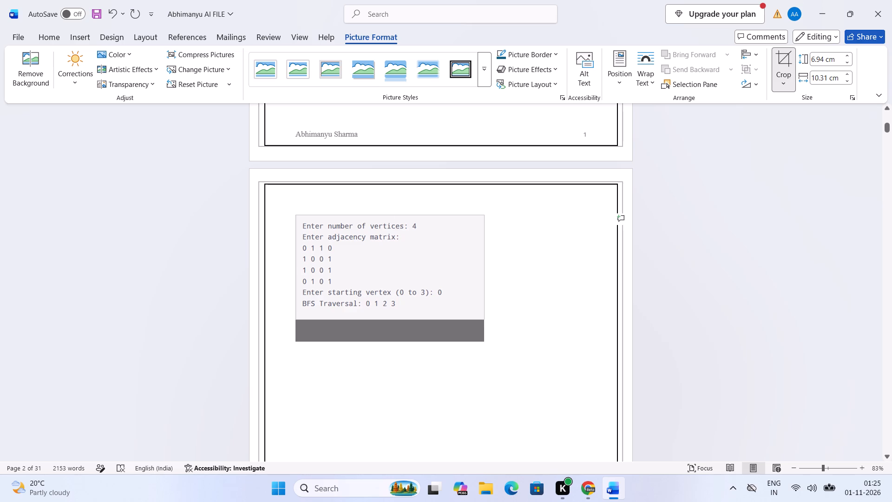
{"action": "left_click_drag", "start_coordinate": [390, 319], "coordinate": [392, 311]}
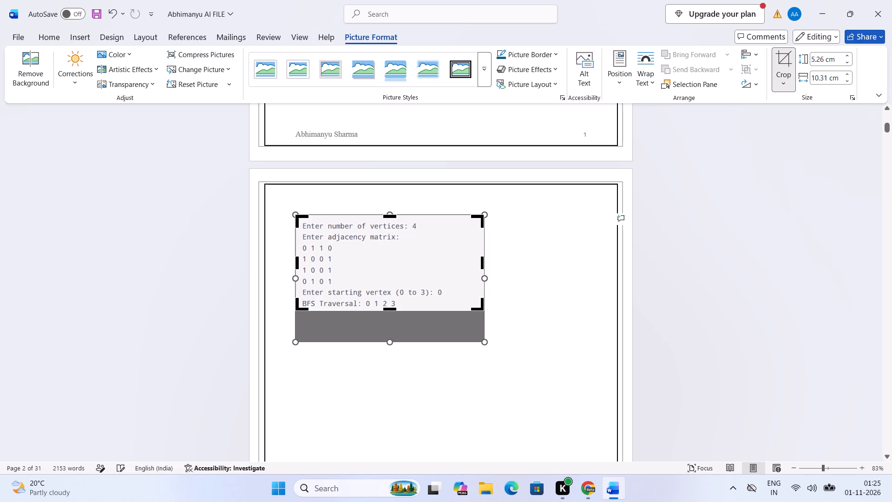
{"action": "left_click", "coordinate": [526, 280]}
Set the text wrapping of the cropped Program-1 output screenshot to In Front of Text.
{"action": "left_click", "coordinate": [394, 291]}
{"action": "scroll", "coordinate": [397, 285], "scroll_direction": "up", "scroll_amount": 2}
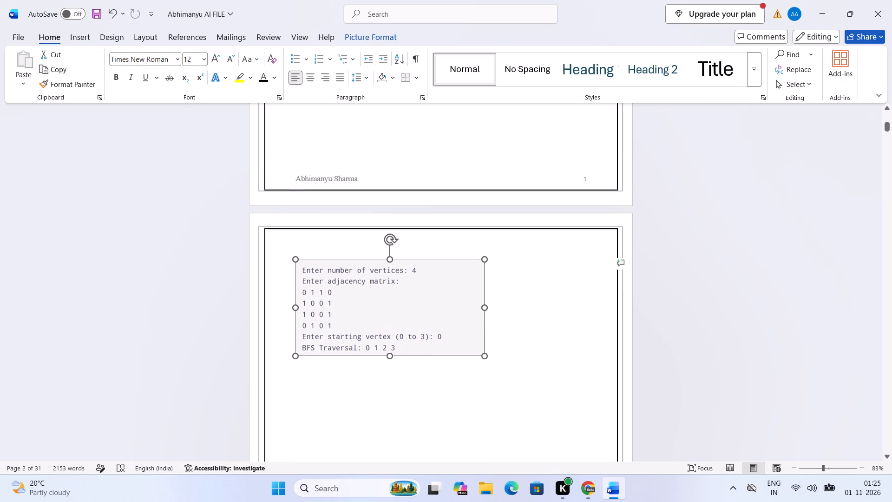
{"action": "left_click", "coordinate": [447, 300]}
{"action": "left_click", "coordinate": [497, 265]}
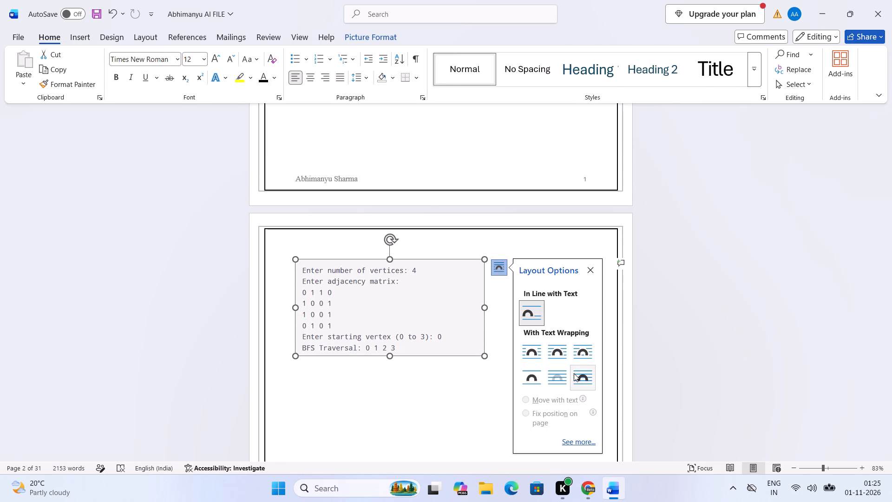
{"action": "left_click", "coordinate": [574, 373]}
Move the BFS output screenshot off the code into the empty space below the OUTPUT heading on page 1.
{"action": "scroll", "coordinate": [430, 337], "scroll_direction": "up", "scroll_amount": 19}
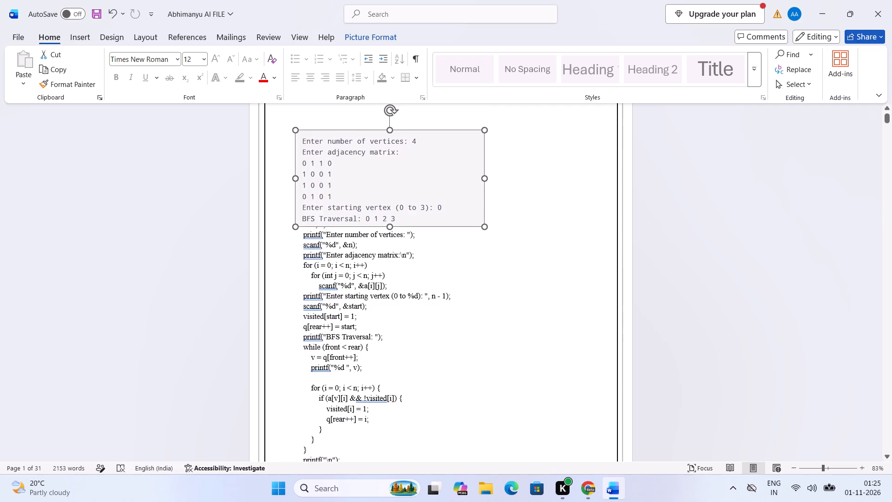
{"action": "scroll", "coordinate": [430, 336], "scroll_direction": "down", "scroll_amount": 6}
{"action": "scroll", "coordinate": [429, 342], "scroll_direction": "down", "scroll_amount": 20}
{"action": "scroll", "coordinate": [429, 342], "scroll_direction": "down", "scroll_amount": 1}
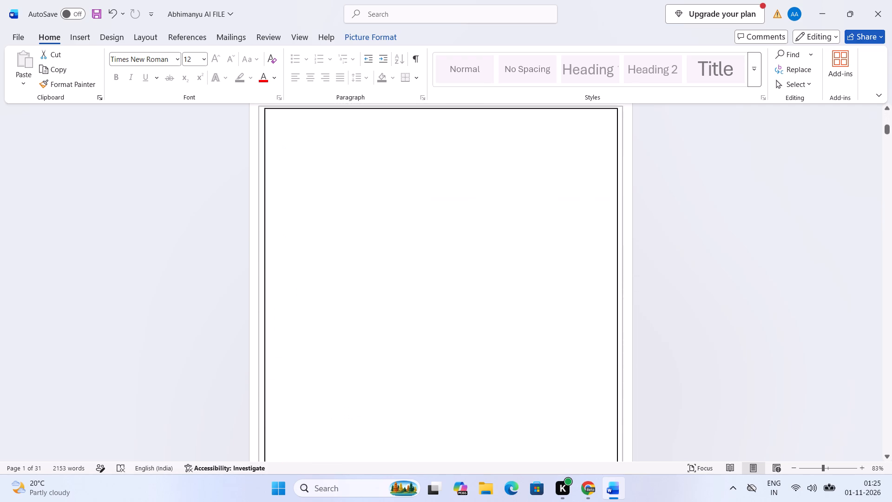
{"action": "scroll", "coordinate": [429, 343], "scroll_direction": "down", "scroll_amount": 15}
{"action": "scroll", "coordinate": [430, 343], "scroll_direction": "up", "scroll_amount": 20}
{"action": "scroll", "coordinate": [430, 343], "scroll_direction": "up", "scroll_amount": 4}
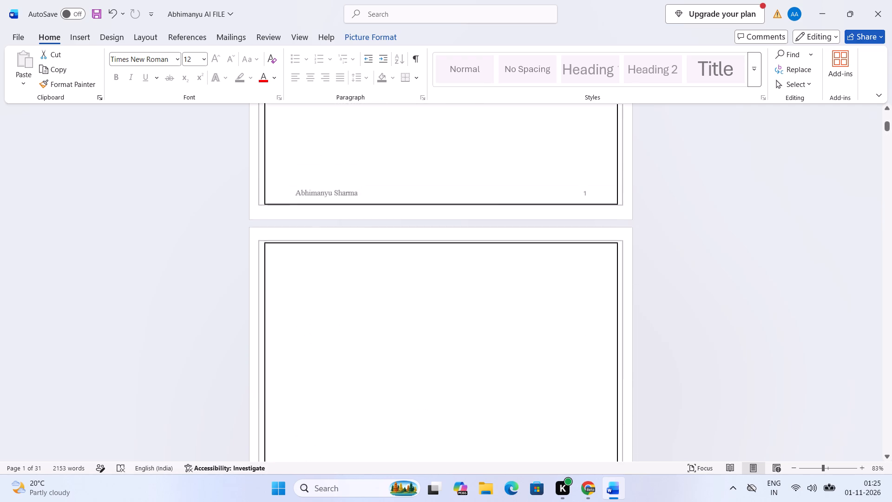
{"action": "scroll", "coordinate": [430, 343], "scroll_direction": "up", "scroll_amount": 20}
{"action": "scroll", "coordinate": [430, 343], "scroll_direction": "up", "scroll_amount": 2}
{"action": "left_click_drag", "start_coordinate": [370, 214], "coordinate": [433, 398]}
{"action": "scroll", "coordinate": [422, 390], "scroll_direction": "down", "scroll_amount": 3}
{"action": "scroll", "coordinate": [423, 294], "scroll_direction": "down", "scroll_amount": 8}
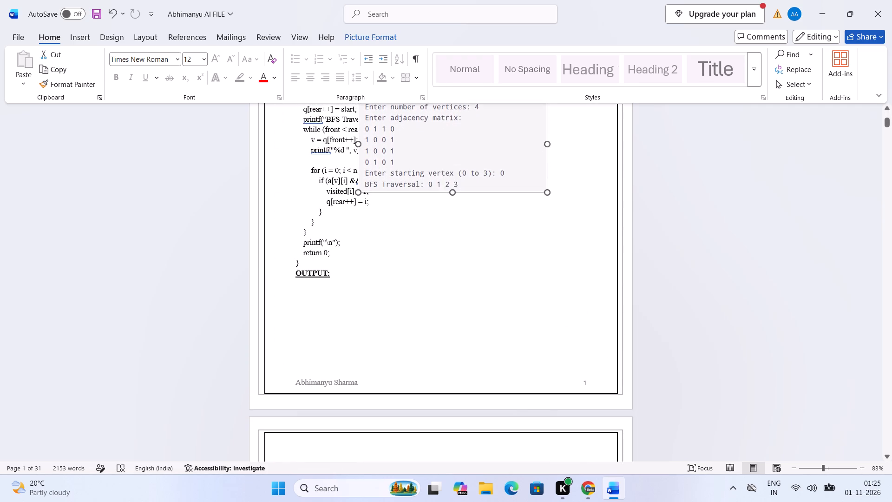
{"action": "left_click_drag", "start_coordinate": [424, 151], "coordinate": [406, 325]}
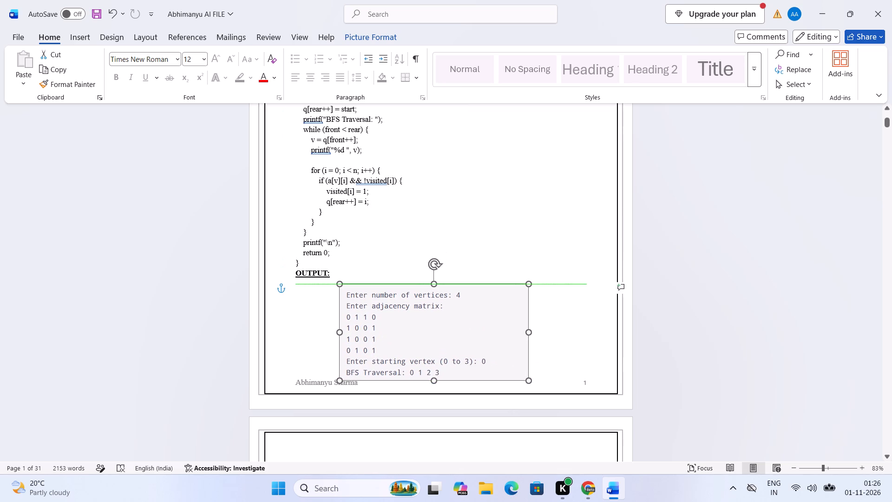
{"action": "left_click_drag", "start_coordinate": [406, 325], "coordinate": [395, 337]}
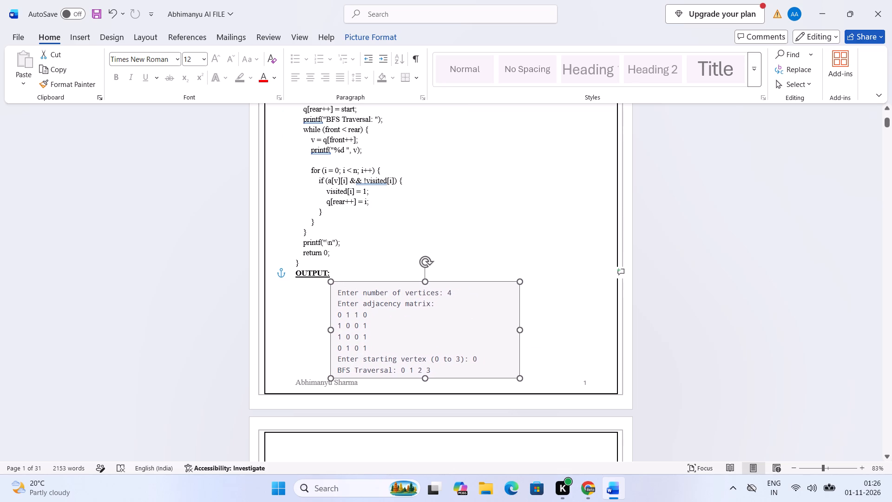
{"action": "left_click_drag", "start_coordinate": [395, 337], "coordinate": [411, 332]}
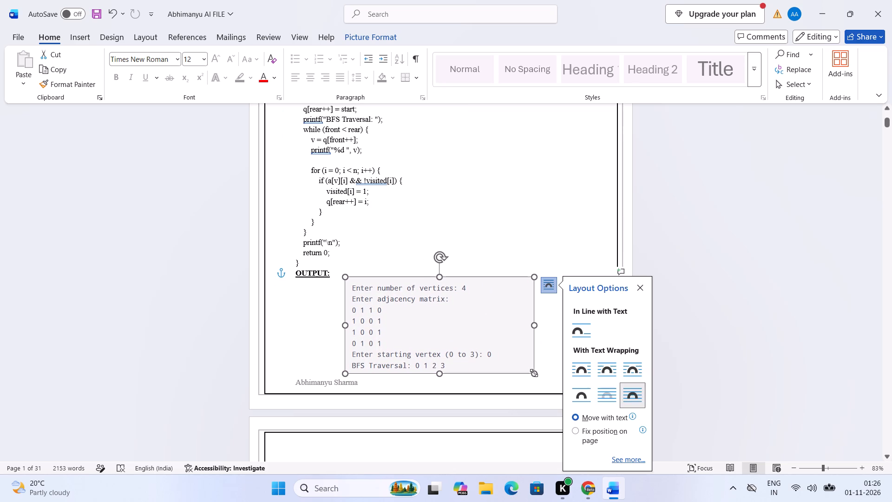
Shrink the BFS output screenshot slightly and align it with the left text margin, between the OUTPUT heading and the footer.
{"action": "left_click_drag", "start_coordinate": [535, 373], "coordinate": [515, 362]}
{"action": "left_click_drag", "start_coordinate": [489, 348], "coordinate": [455, 355]}
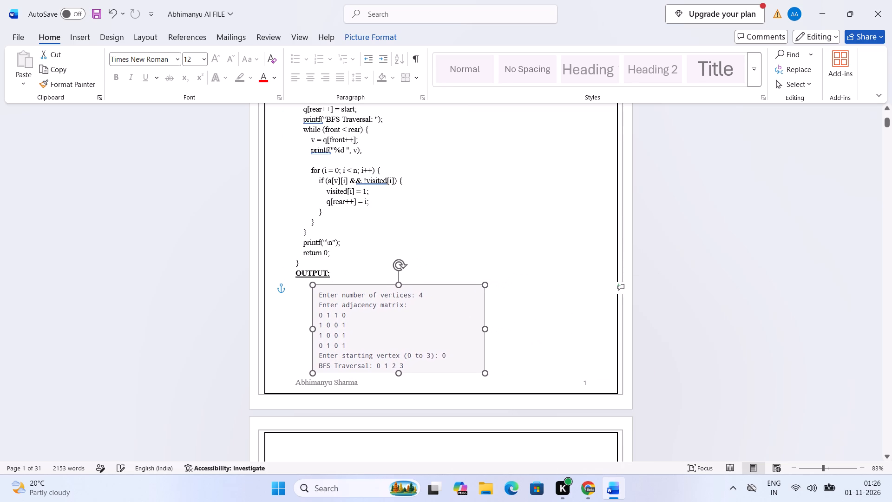
{"action": "left_click_drag", "start_coordinate": [455, 355], "coordinate": [440, 352]}
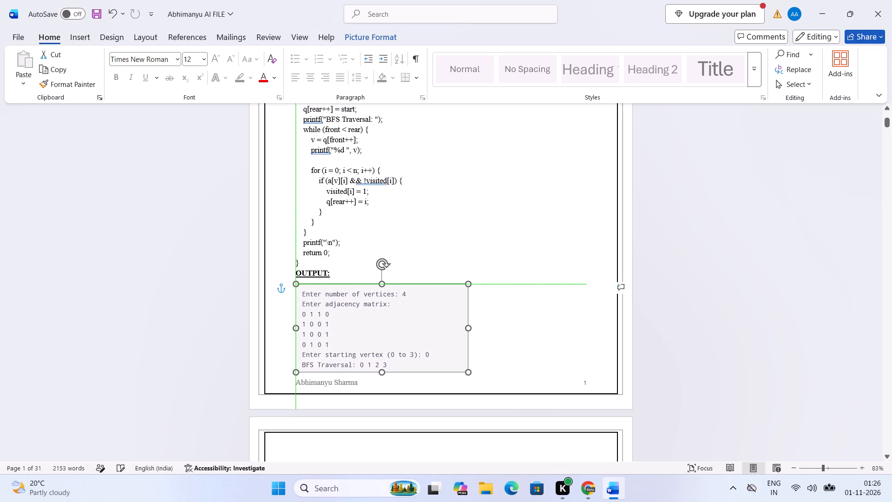
{"action": "left_click_drag", "start_coordinate": [440, 352], "coordinate": [437, 352]}
{"action": "left_click", "coordinate": [524, 336]}
Delete the blank page between the Program-1 output and the PROGRAM-2 heading so Program-2 starts on page 2.
{"action": "scroll", "coordinate": [480, 316], "scroll_direction": "down", "scroll_amount": 6}
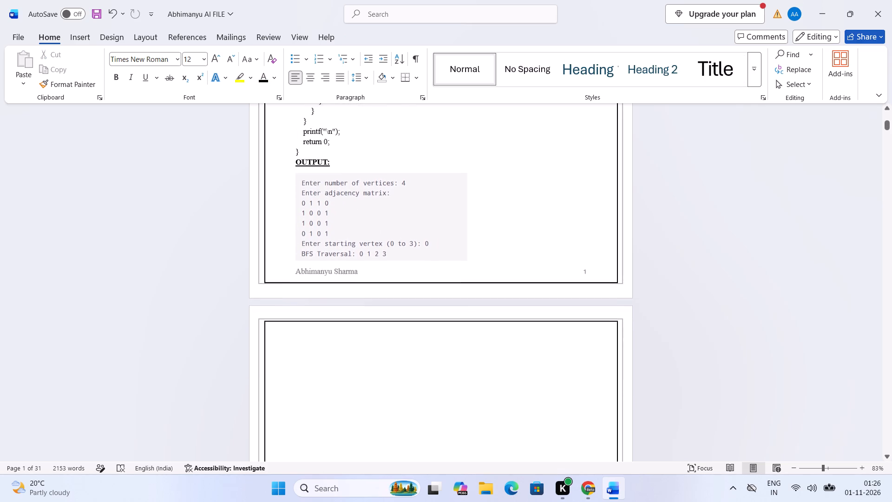
{"action": "scroll", "coordinate": [488, 265], "scroll_direction": "up", "scroll_amount": 20}
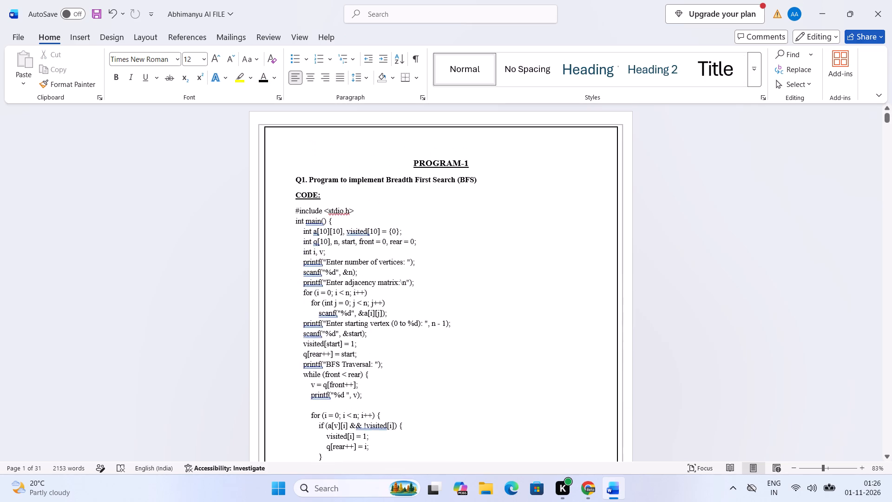
{"action": "scroll", "coordinate": [430, 275], "scroll_direction": "down", "scroll_amount": 5}
{"action": "scroll", "coordinate": [386, 282], "scroll_direction": "down", "scroll_amount": 16}
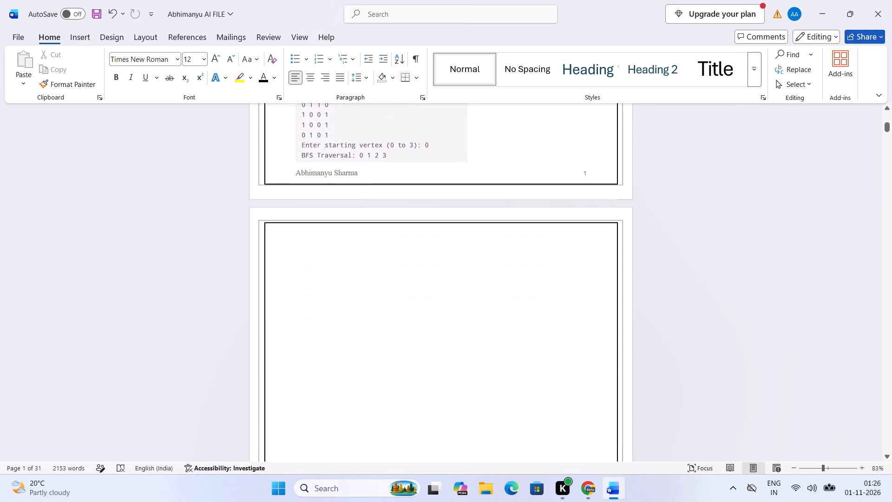
{"action": "scroll", "coordinate": [387, 285], "scroll_direction": "down", "scroll_amount": 18}
{"action": "left_click", "coordinate": [394, 249]}
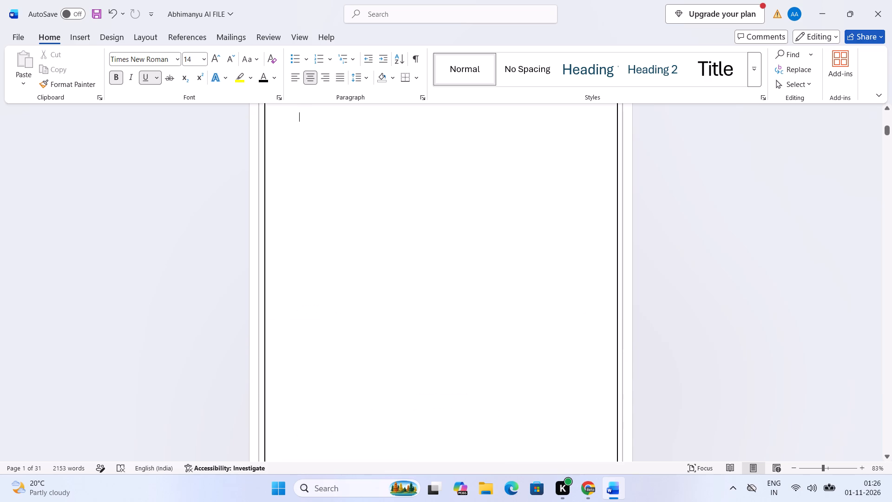
{"action": "scroll", "coordinate": [395, 286], "scroll_direction": "down", "scroll_amount": 9}
{"action": "scroll", "coordinate": [395, 286], "scroll_direction": "up", "scroll_amount": 14}
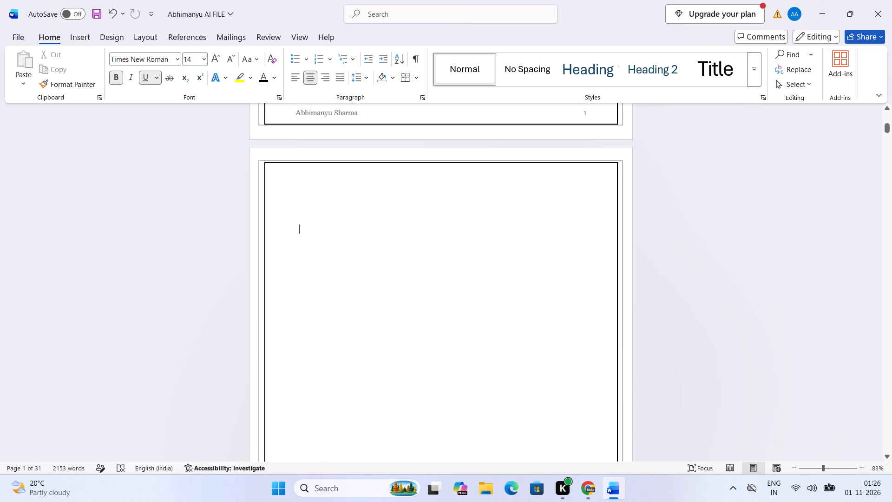
{"action": "key", "text": "BackSpace"}
{"action": "key", "text": "BackSpace"}
{"action": "key", "text": "BackSpace"}
{"action": "key", "text": "BackSpace"}
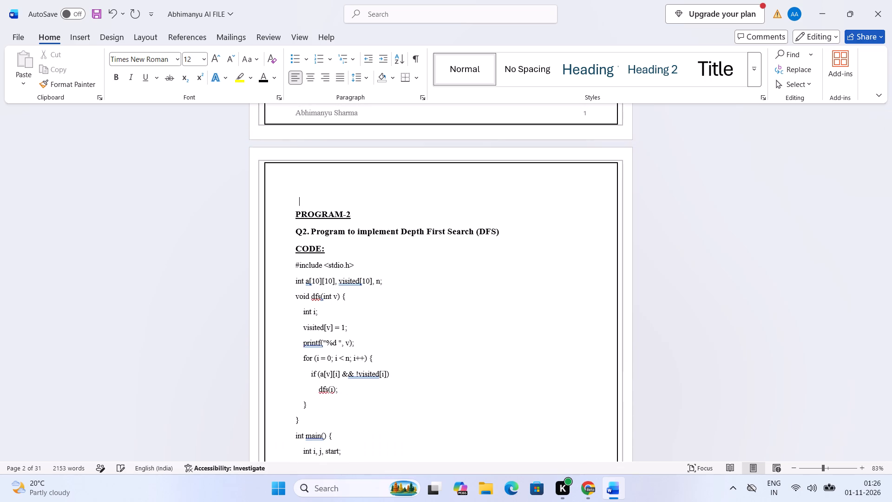
{"action": "key", "text": "BackSpace"}
Center the PROGRAM-2 heading.
{"action": "scroll", "coordinate": [397, 287], "scroll_direction": "up", "scroll_amount": 2}
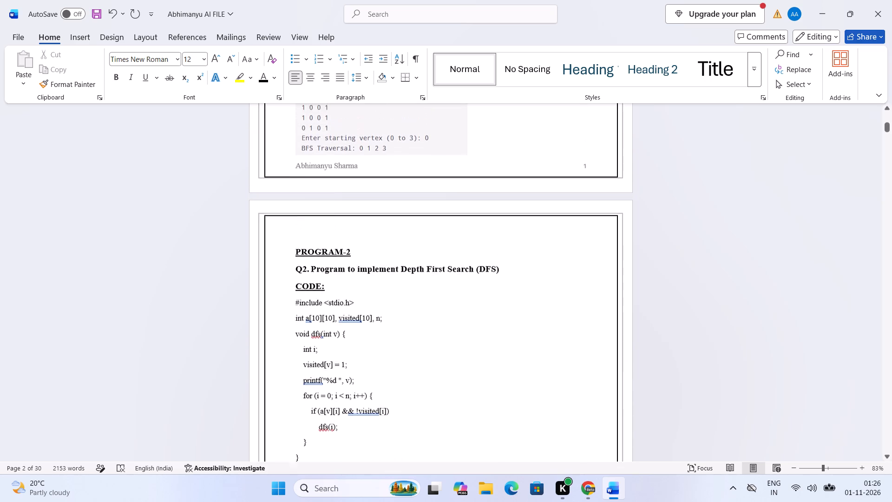
{"action": "scroll", "coordinate": [397, 287], "scroll_direction": "up", "scroll_amount": 20}
{"action": "scroll", "coordinate": [397, 287], "scroll_direction": "up", "scroll_amount": 1}
{"action": "scroll", "coordinate": [396, 286], "scroll_direction": "down", "scroll_amount": 3}
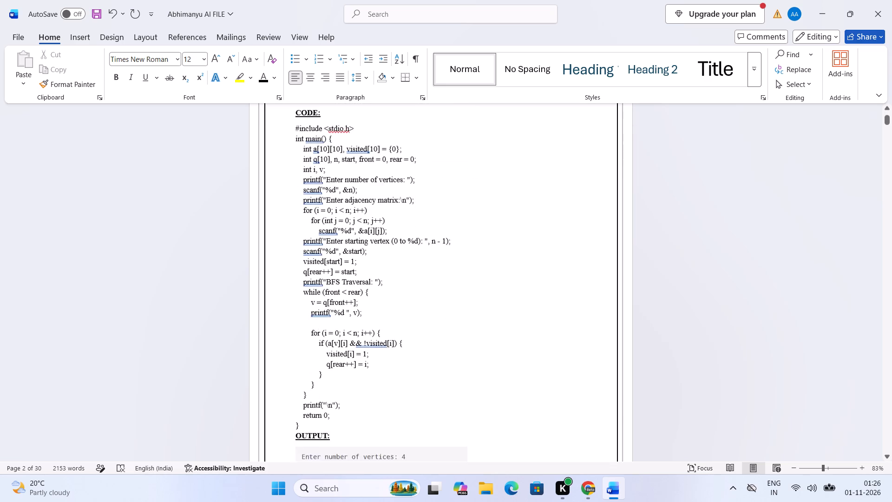
{"action": "scroll", "coordinate": [396, 286], "scroll_direction": "down", "scroll_amount": 12}
{"action": "left_click", "coordinate": [337, 375]}
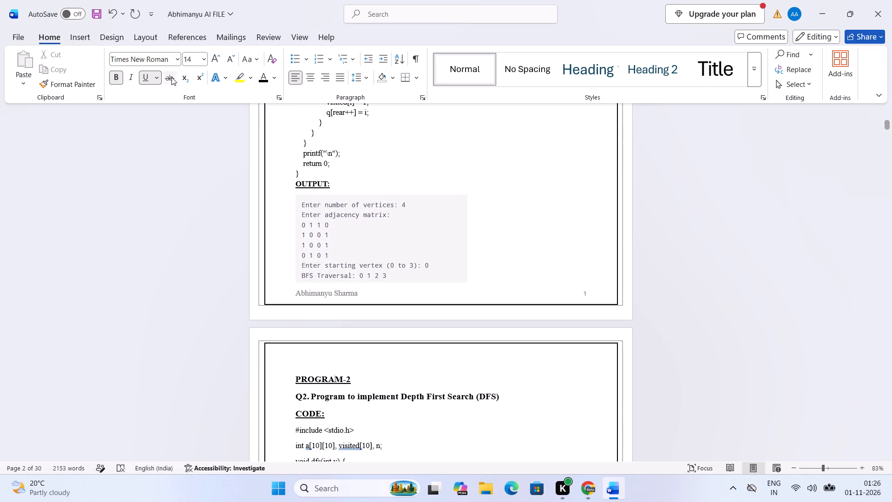
{"action": "left_click", "coordinate": [315, 79]}
Examine the overall layout of the Program-1 page and the spacing of the Program-2 heading and code.
{"action": "scroll", "coordinate": [422, 343], "scroll_direction": "down", "scroll_amount": 2}
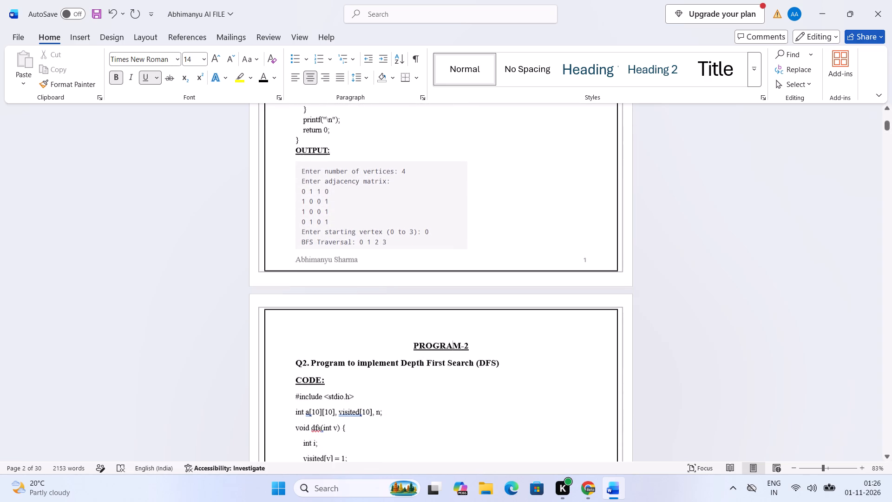
{"action": "scroll", "coordinate": [429, 364], "scroll_direction": "down", "scroll_amount": 4}
{"action": "scroll", "coordinate": [479, 281], "scroll_direction": "down", "scroll_amount": 6}
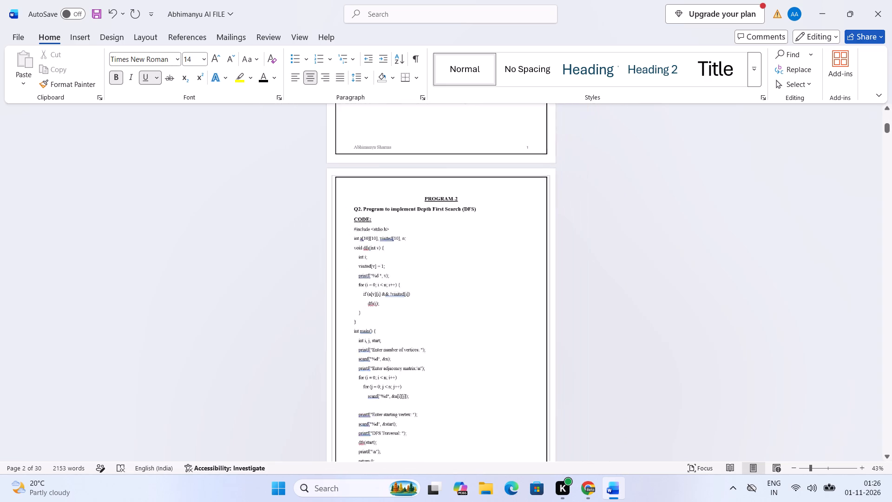
{"action": "scroll", "coordinate": [479, 281], "scroll_direction": "up", "scroll_amount": 20}
{"action": "scroll", "coordinate": [479, 281], "scroll_direction": "up", "scroll_amount": 1}
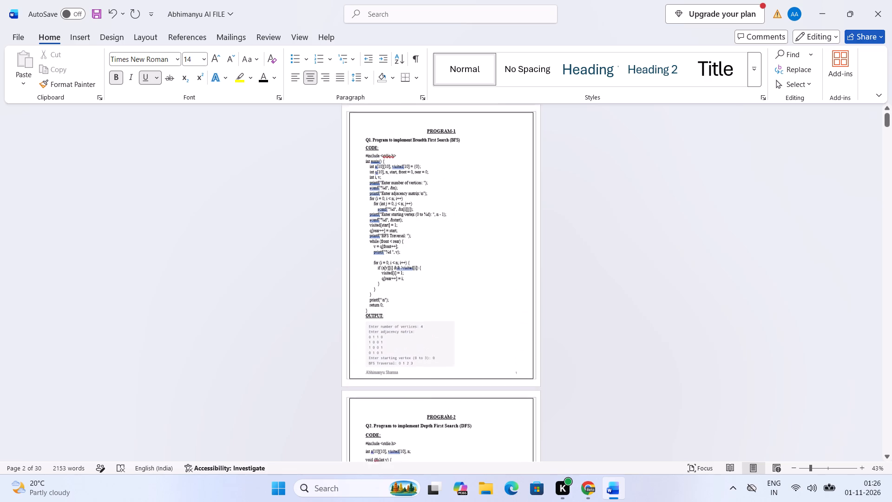
{"action": "scroll", "coordinate": [479, 281], "scroll_direction": "up", "scroll_amount": 7}
{"action": "scroll", "coordinate": [479, 282], "scroll_direction": "down", "scroll_amount": 2}
{"action": "scroll", "coordinate": [448, 333], "scroll_direction": "down", "scroll_amount": 2}
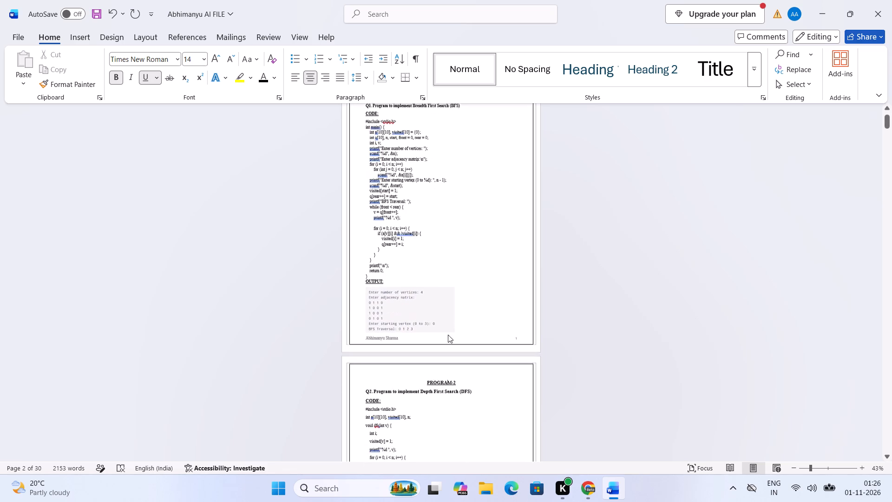
{"action": "scroll", "coordinate": [437, 330], "scroll_direction": "down", "scroll_amount": 9}
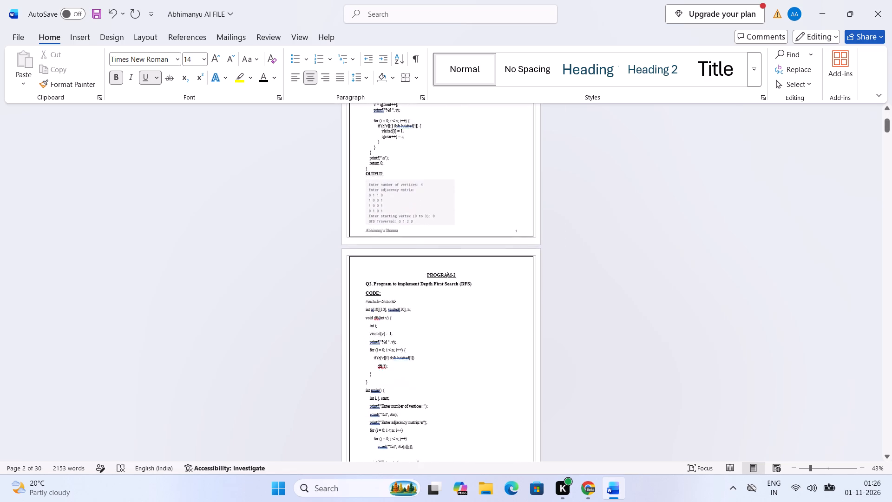
{"action": "scroll", "coordinate": [444, 363], "scroll_direction": "up", "scroll_amount": 7, "text": "ctrl"}
{"action": "scroll", "coordinate": [444, 363], "scroll_direction": "down", "scroll_amount": 4}
{"action": "scroll", "coordinate": [320, 273], "scroll_direction": "up", "scroll_amount": 2, "text": "ctrl"}
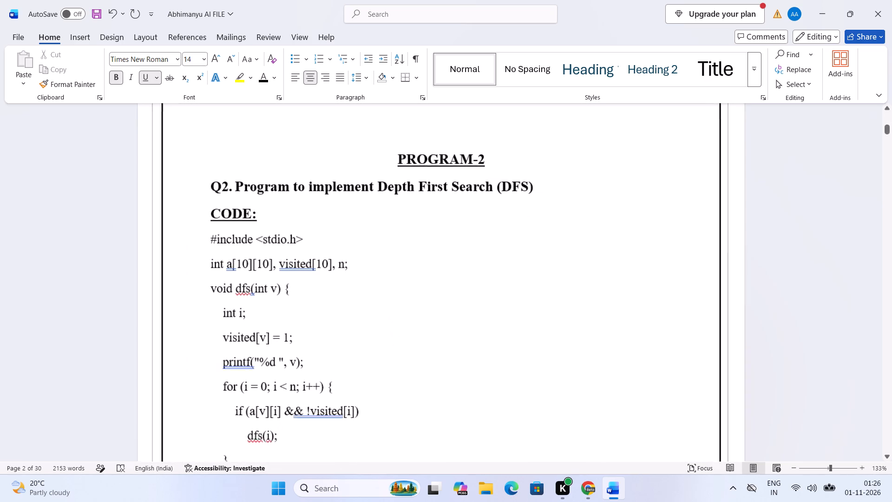
{"action": "scroll", "coordinate": [320, 273], "scroll_direction": "down", "scroll_amount": 3}
{"action": "scroll", "coordinate": [319, 272], "scroll_direction": "up", "scroll_amount": 2}
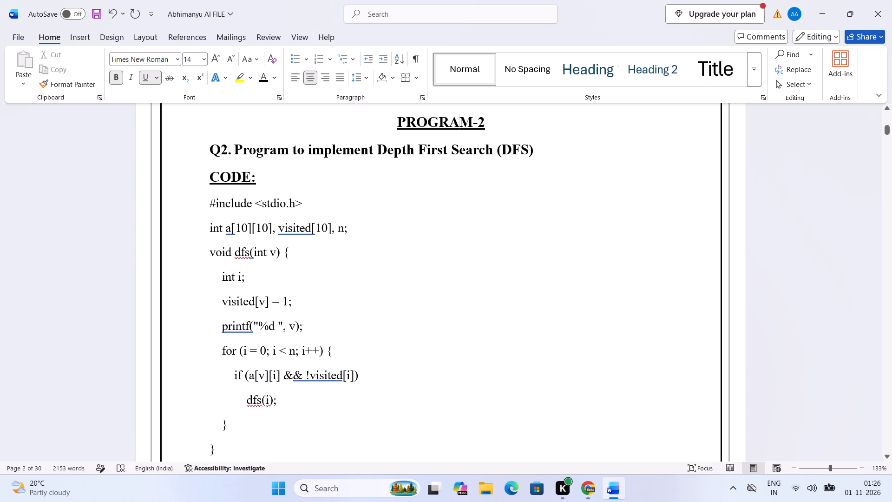
Remove the space after paragraphs throughout the Program-2 DFS code, from the #include line to the final closing brace.
{"action": "scroll", "coordinate": [248, 200], "scroll_direction": "down", "scroll_amount": 2}
{"action": "scroll", "coordinate": [270, 209], "scroll_direction": "down", "scroll_amount": 6, "text": "ctrl"}
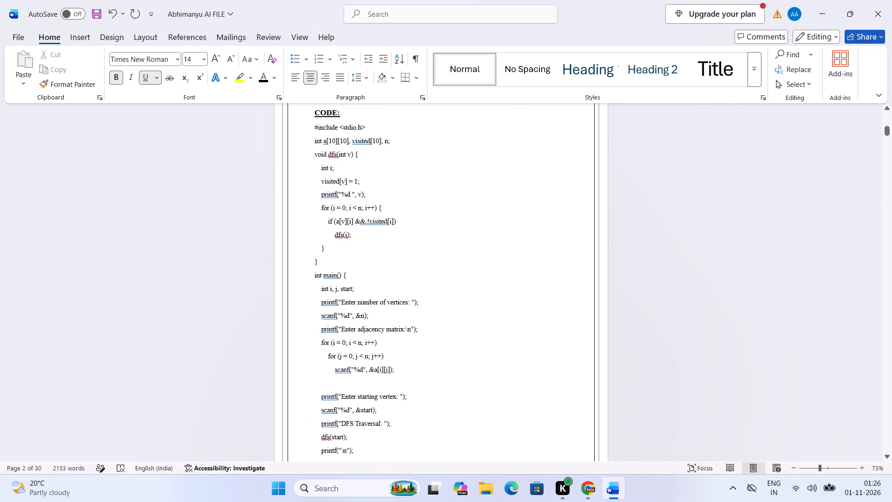
{"action": "left_click_drag", "start_coordinate": [314, 129], "coordinate": [337, 179]}
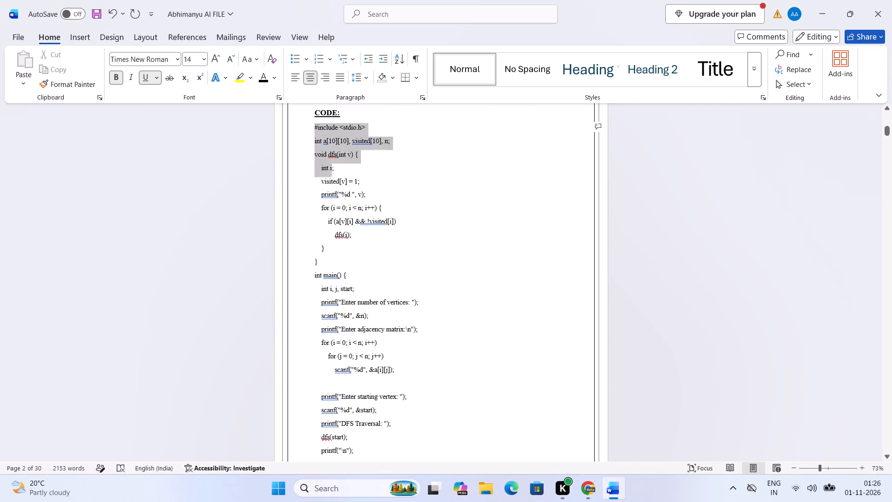
{"action": "left_click_drag", "start_coordinate": [337, 179], "coordinate": [398, 340]}
{"action": "scroll", "coordinate": [401, 303], "scroll_direction": "down", "scroll_amount": 10}
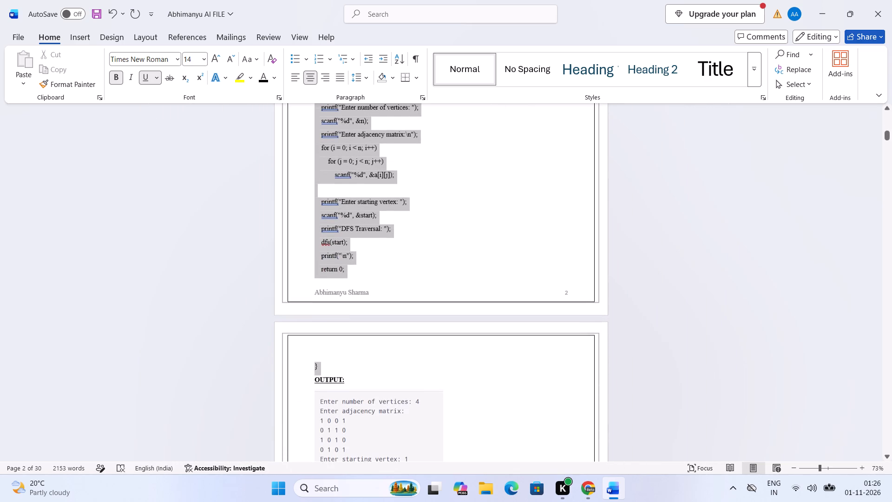
{"action": "left_click_drag", "start_coordinate": [398, 340], "coordinate": [320, 363]}
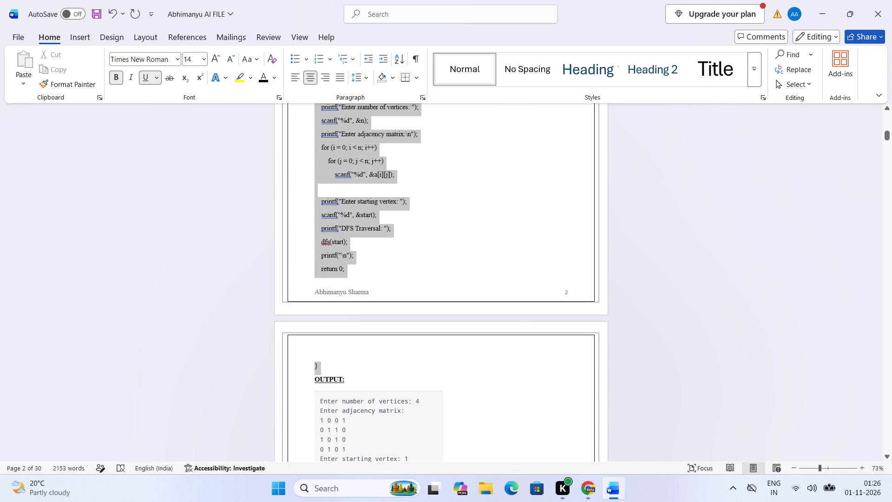
{"action": "left_click_drag", "start_coordinate": [320, 363], "coordinate": [321, 363]}
{"action": "scroll", "coordinate": [319, 362], "scroll_direction": "down", "scroll_amount": 4}
{"action": "scroll", "coordinate": [349, 325], "scroll_direction": "down", "scroll_amount": 4}
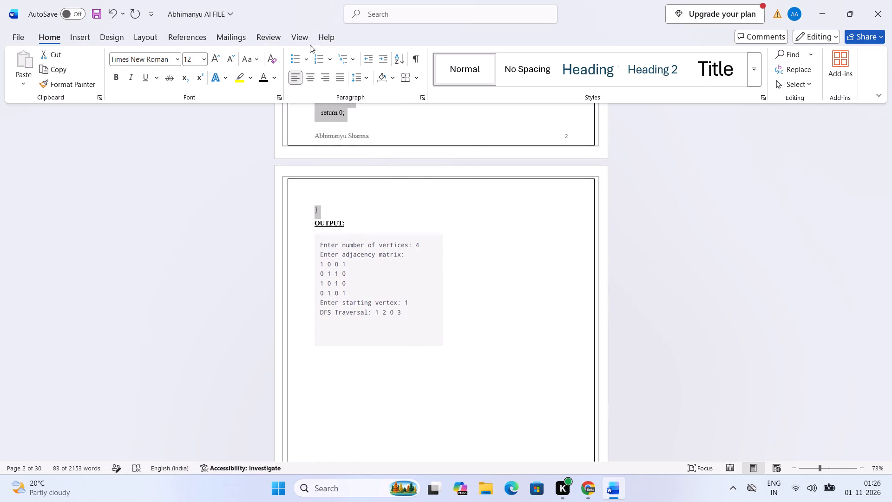
{"action": "left_click", "coordinate": [352, 73]}
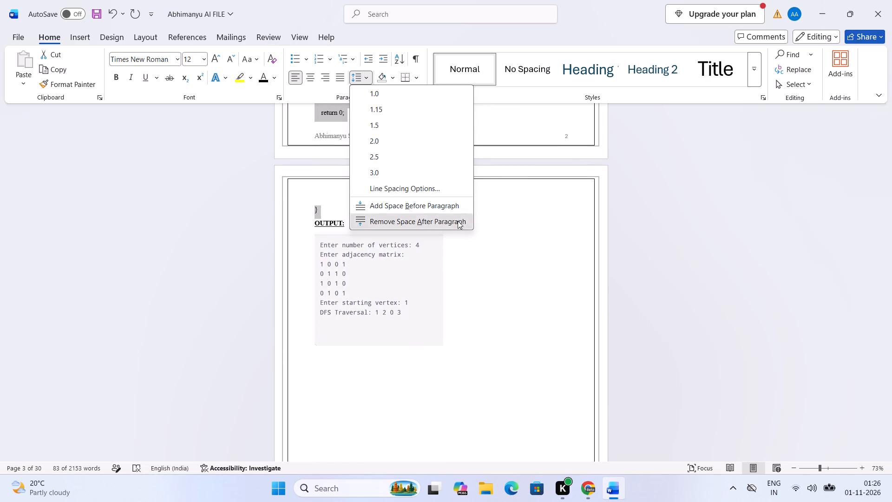
{"action": "left_click", "coordinate": [458, 221]}
{"action": "scroll", "coordinate": [408, 143], "scroll_direction": "up", "scroll_amount": 14}
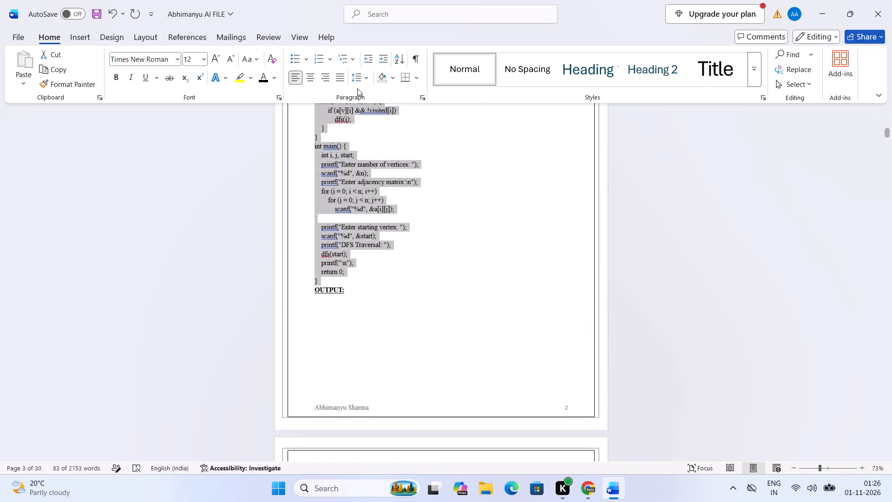
Set the line spacing of the DFS code to 1.15.
{"action": "left_click", "coordinate": [356, 78]}
{"action": "left_click", "coordinate": [386, 113]}
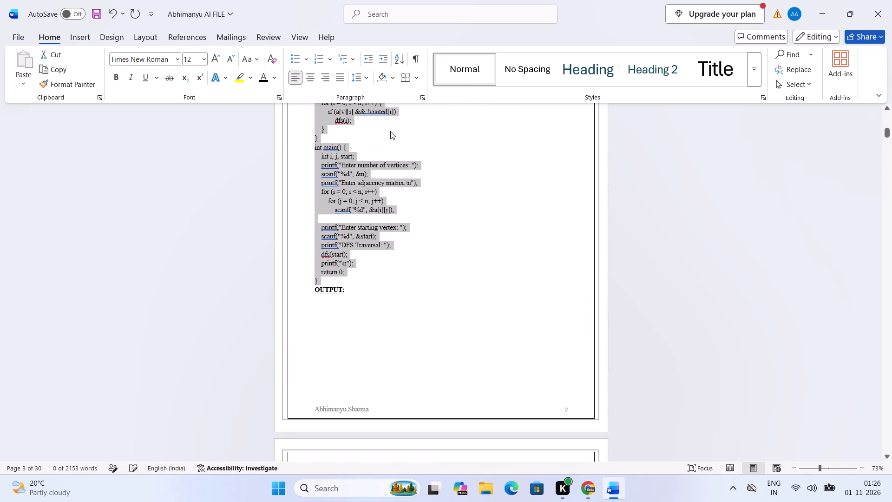
{"action": "left_click", "coordinate": [356, 69]}
{"action": "double_click", "coordinate": [360, 76]}
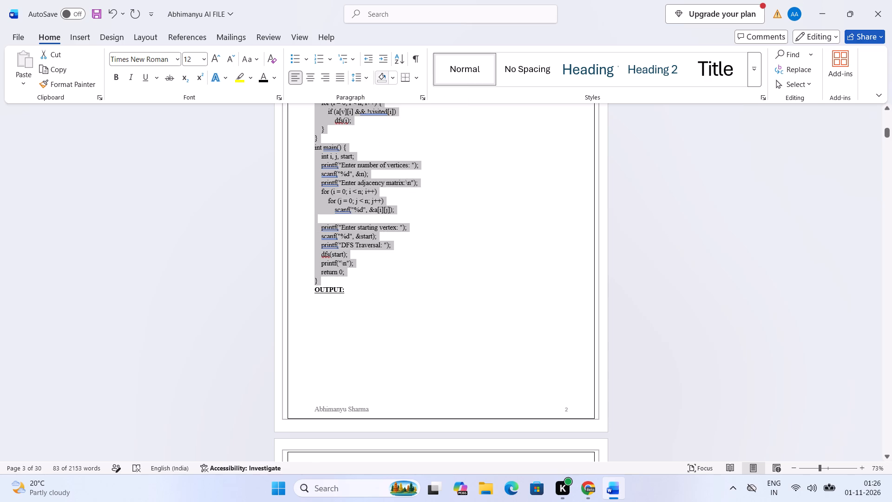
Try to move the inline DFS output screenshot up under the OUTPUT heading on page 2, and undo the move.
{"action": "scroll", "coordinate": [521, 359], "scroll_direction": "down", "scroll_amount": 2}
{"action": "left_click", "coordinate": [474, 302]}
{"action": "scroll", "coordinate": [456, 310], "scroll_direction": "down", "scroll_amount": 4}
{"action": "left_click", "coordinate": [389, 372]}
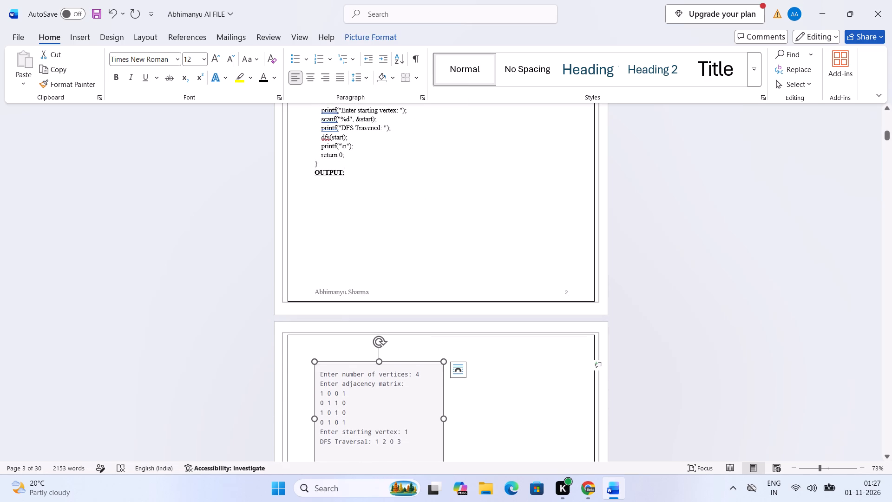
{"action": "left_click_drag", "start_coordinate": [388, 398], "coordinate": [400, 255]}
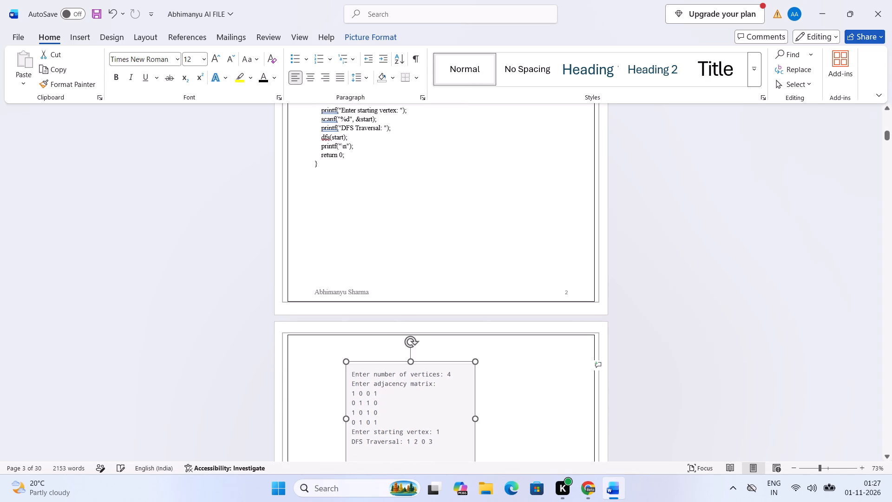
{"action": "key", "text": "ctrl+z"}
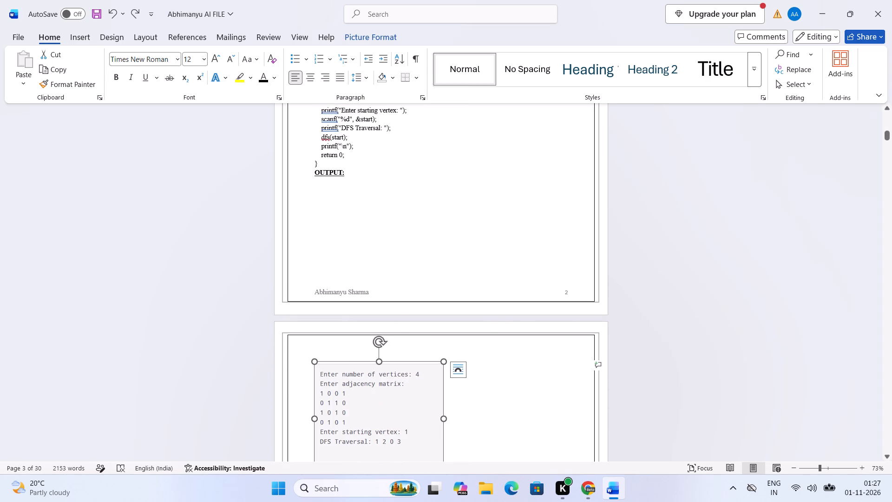
Set the DFS output screenshot's wrapping to In Front of Text and place it beside the OUTPUT heading on page 2.
{"action": "left_click", "coordinate": [455, 365]}
{"action": "left_click", "coordinate": [537, 393]}
{"action": "scroll", "coordinate": [430, 379], "scroll_direction": "down", "scroll_amount": 4}
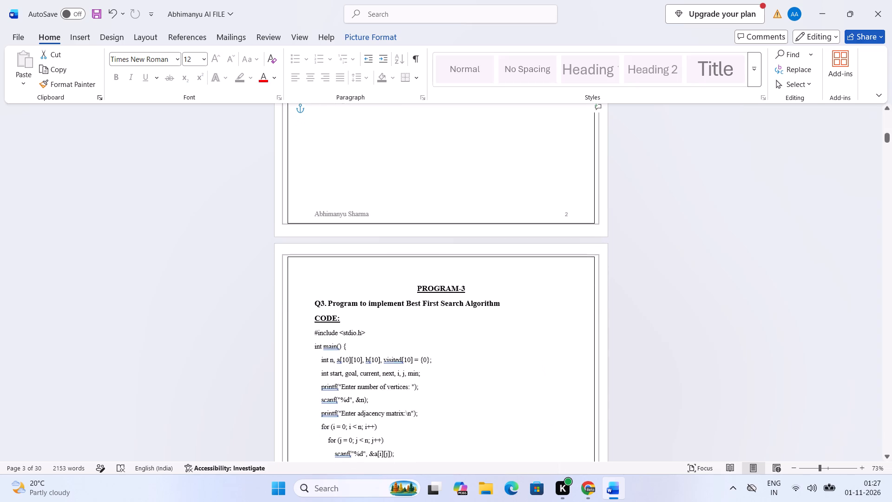
{"action": "scroll", "coordinate": [409, 363], "scroll_direction": "up", "scroll_amount": 20}
{"action": "left_click_drag", "start_coordinate": [379, 257], "coordinate": [452, 436]}
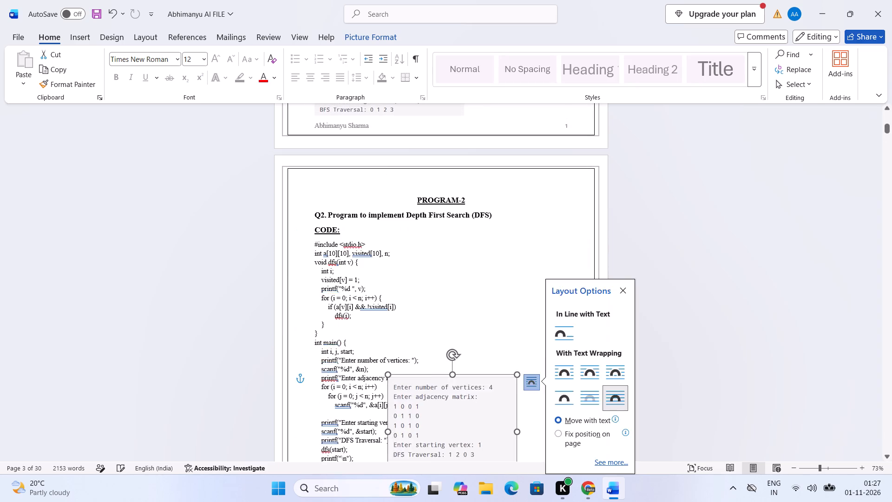
{"action": "scroll", "coordinate": [427, 382], "scroll_direction": "down", "scroll_amount": 12}
{"action": "left_click_drag", "start_coordinate": [445, 213], "coordinate": [424, 316]}
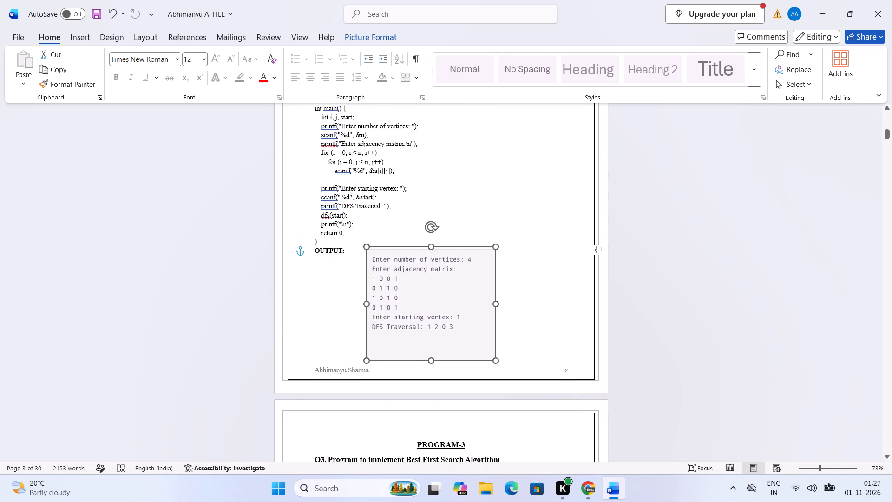
{"action": "left_click_drag", "start_coordinate": [424, 316], "coordinate": [425, 306]}
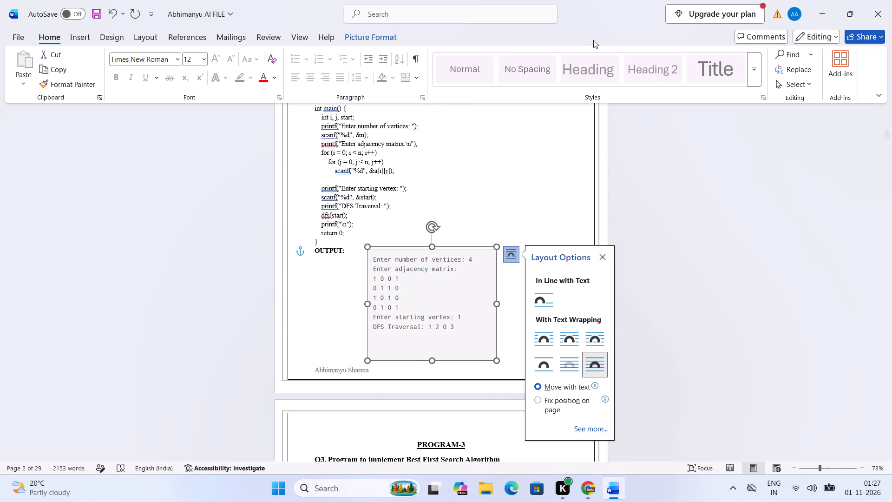
Crop the empty area off the bottom of the DFS output screenshot, bringing its height to about 5.34 cm.
{"action": "left_click", "coordinate": [376, 39]}
{"action": "left_click", "coordinate": [777, 62]}
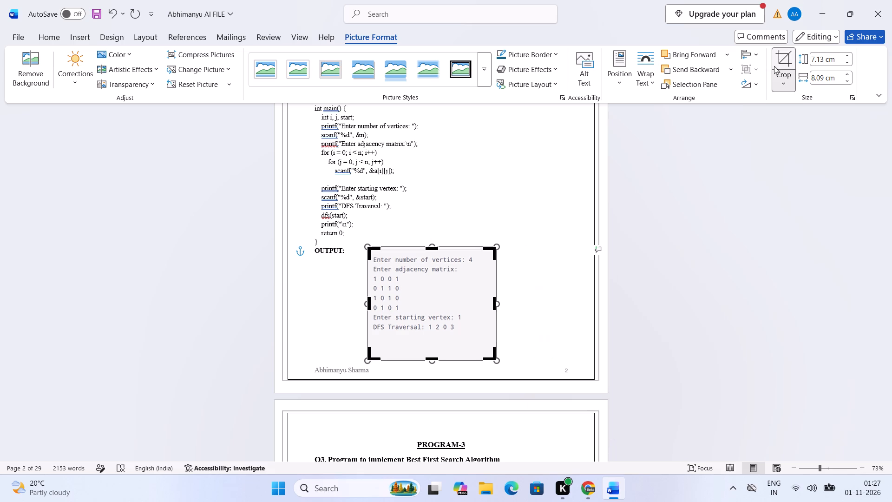
{"action": "left_click_drag", "start_coordinate": [432, 358], "coordinate": [432, 358]}
{"action": "left_click_drag", "start_coordinate": [432, 358], "coordinate": [434, 332]}
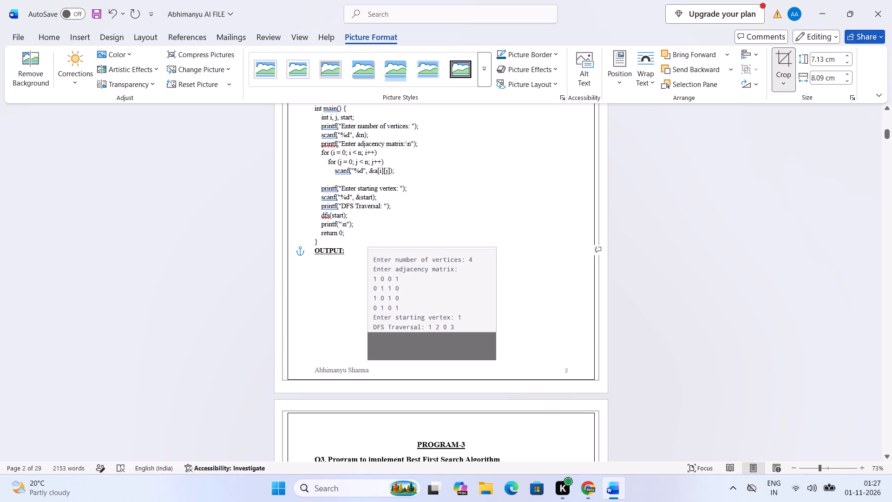
{"action": "left_click_drag", "start_coordinate": [434, 332], "coordinate": [434, 331]}
{"action": "left_click", "coordinate": [527, 304]}
Move the cropped DFS screenshot below the OUTPUT heading, aligned with the left text margin and above the footer.
{"action": "left_click", "coordinate": [458, 302]}
{"action": "left_click_drag", "start_coordinate": [458, 302], "coordinate": [456, 308]}
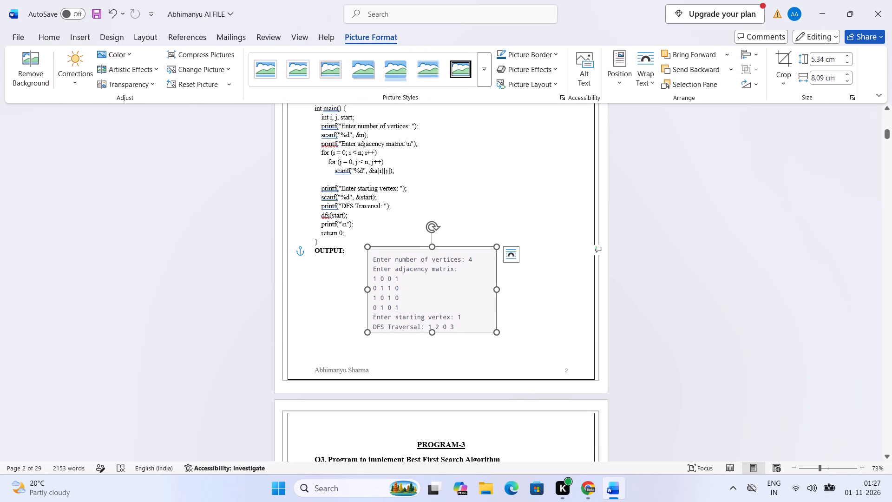
{"action": "left_click_drag", "start_coordinate": [456, 308], "coordinate": [456, 323]}
{"action": "left_click", "coordinate": [446, 299]}
{"action": "left_click_drag", "start_coordinate": [446, 299], "coordinate": [458, 321]}
{"action": "left_click_drag", "start_coordinate": [421, 281], "coordinate": [476, 301]}
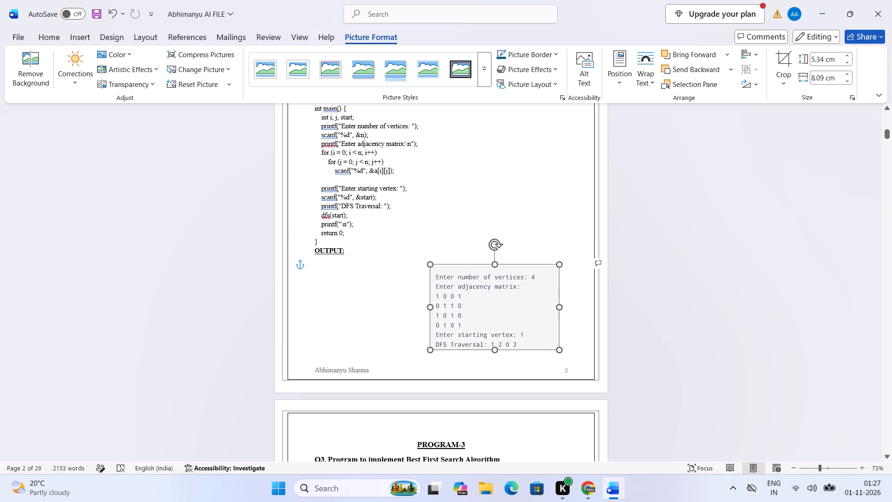
{"action": "left_click_drag", "start_coordinate": [476, 301], "coordinate": [366, 300]}
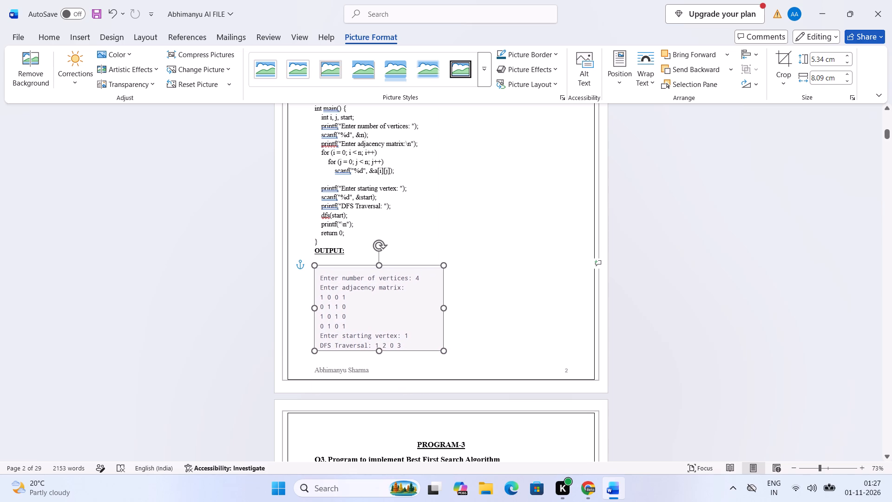
{"action": "left_click_drag", "start_coordinate": [366, 300], "coordinate": [364, 300]}
{"action": "left_click", "coordinate": [498, 300]}
Examine the Program-3 Best First Search code and output for spacing and page layout.
{"action": "scroll", "coordinate": [474, 312], "scroll_direction": "down", "scroll_amount": 9}
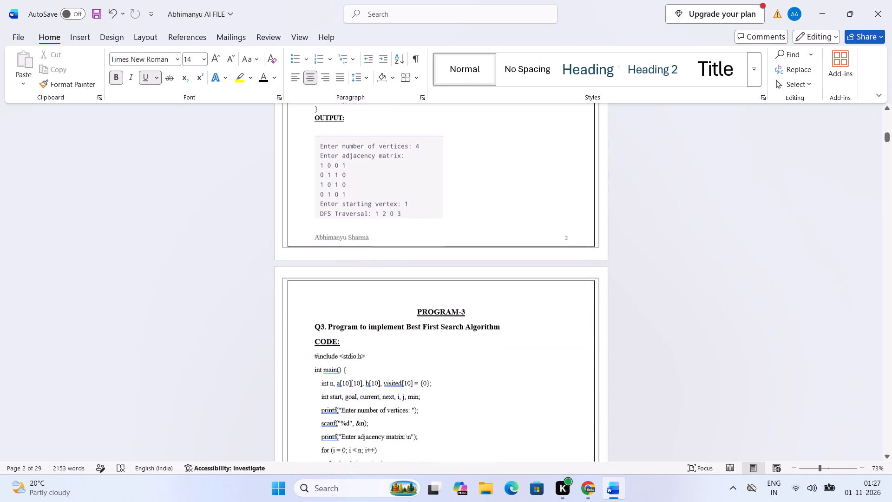
{"action": "scroll", "coordinate": [478, 311], "scroll_direction": "down", "scroll_amount": 8}
{"action": "scroll", "coordinate": [478, 311], "scroll_direction": "down", "scroll_amount": 20}
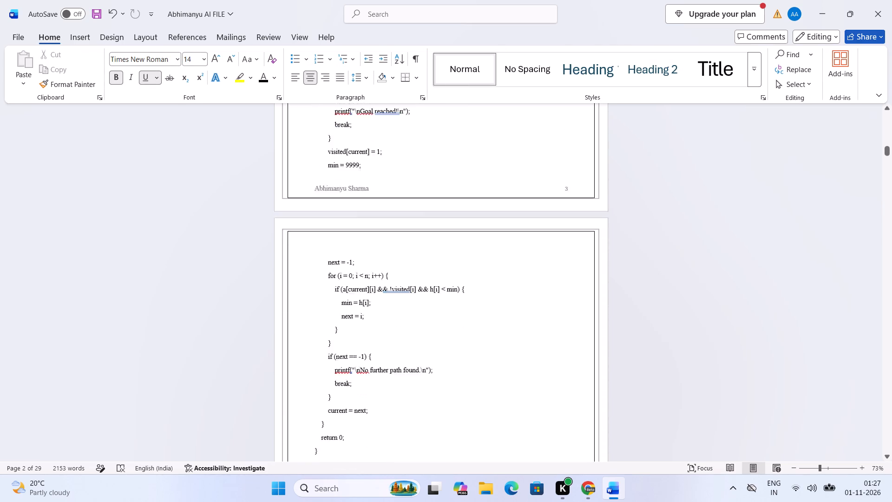
{"action": "scroll", "coordinate": [478, 311], "scroll_direction": "down", "scroll_amount": 6}
{"action": "scroll", "coordinate": [478, 311], "scroll_direction": "up", "scroll_amount": 6}
{"action": "scroll", "coordinate": [478, 311], "scroll_direction": "down", "scroll_amount": 4}
{"action": "scroll", "coordinate": [478, 311], "scroll_direction": "up", "scroll_amount": 3}
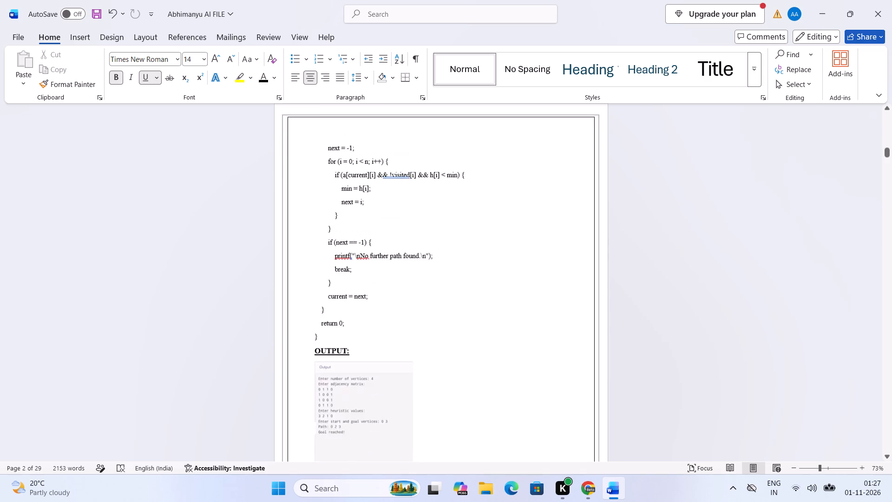
{"action": "scroll", "coordinate": [478, 311], "scroll_direction": "up", "scroll_amount": 3}
{"action": "scroll", "coordinate": [478, 311], "scroll_direction": "up", "scroll_amount": 20}
{"action": "scroll", "coordinate": [478, 311], "scroll_direction": "up", "scroll_amount": 10}
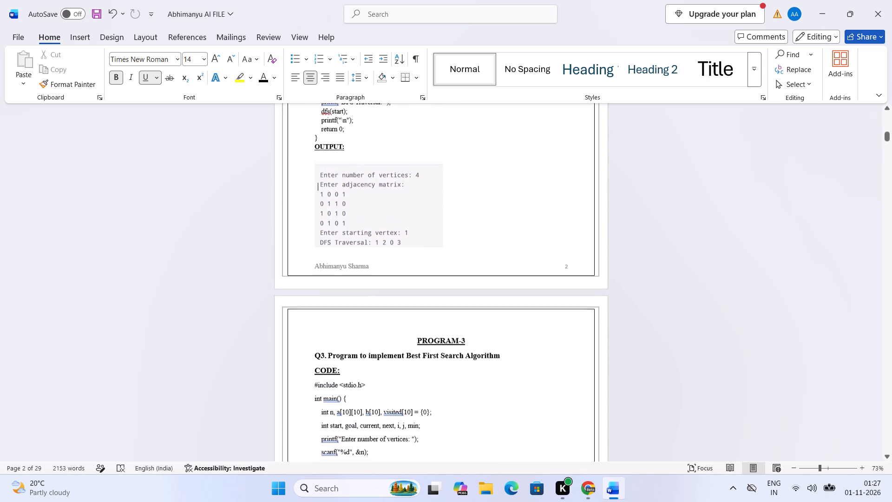
Insert a blank line between the DFS code's closing brace and the OUTPUT heading.
{"action": "left_click", "coordinate": [322, 148]}
{"action": "key", "text": "Return"}
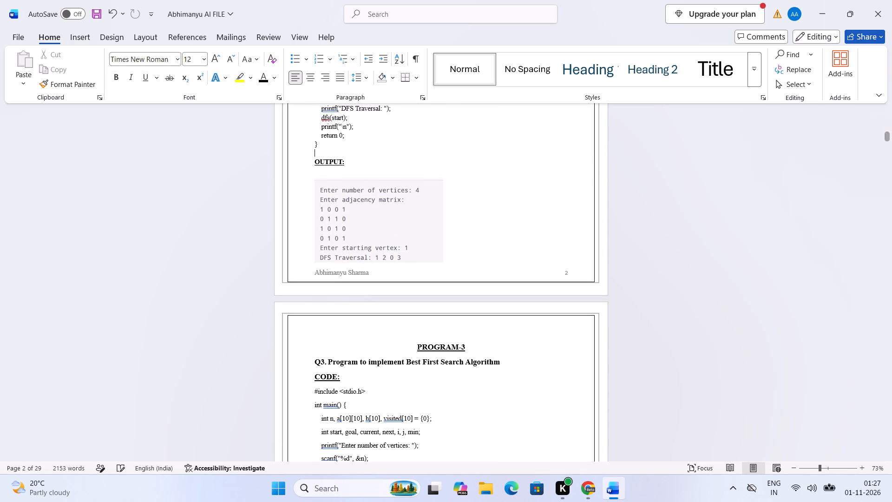
Nudge the DFS output screenshot up so it sits just below the OUTPUT heading, clear of the footer.
{"action": "left_click", "coordinate": [391, 238]}
{"action": "key", "text": "Up"}
{"action": "key", "text": "Up"}
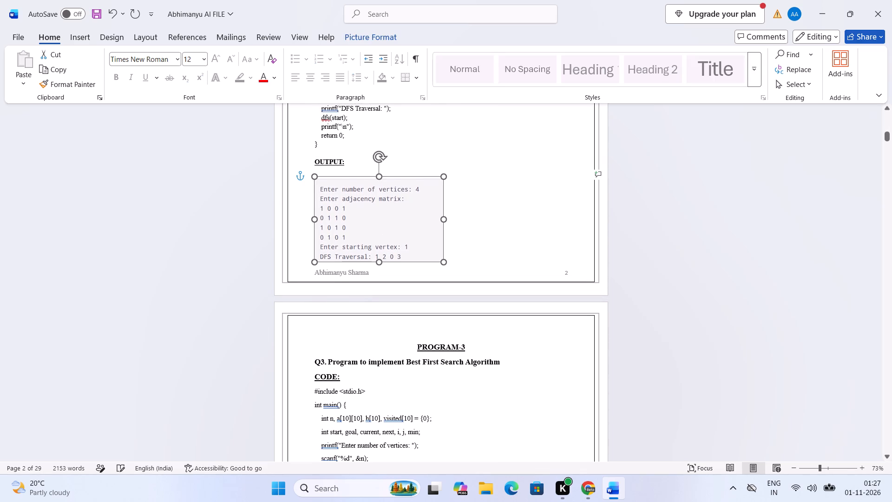
{"action": "key", "text": "Up"}
{"action": "key", "text": "Up"}
{"action": "key", "text": "Up"}
{"action": "key", "text": "Up"}
{"action": "key", "text": "Up"}
{"action": "key", "text": "Up"}
{"action": "key", "text": "Up"}
{"action": "key", "text": "Up"}
{"action": "key", "text": "Up"}
{"action": "key", "text": "Up"}
{"action": "key", "text": "Up"}
{"action": "key", "text": "Down"}
{"action": "key", "text": "Down"}
{"action": "key", "text": "Down"}
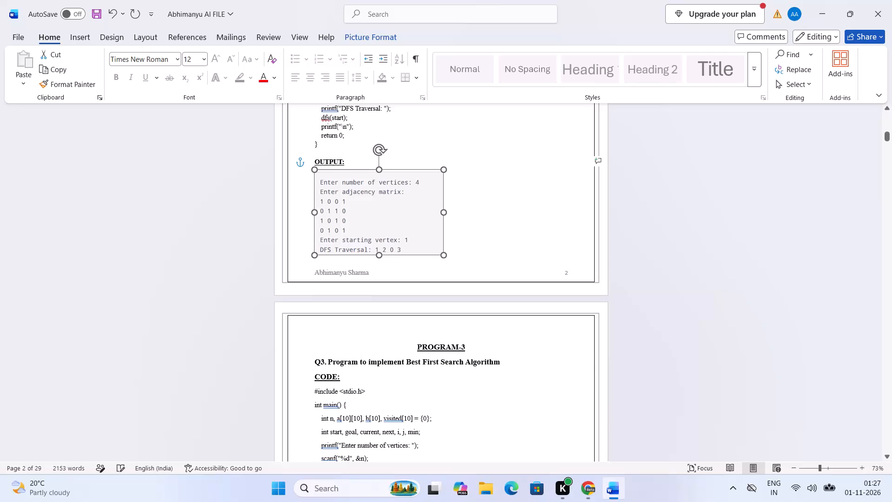
{"action": "left_click", "coordinate": [462, 197]}
Dismiss the tip about making documents more accessible.
{"action": "scroll", "coordinate": [433, 218], "scroll_direction": "down", "scroll_amount": 1}
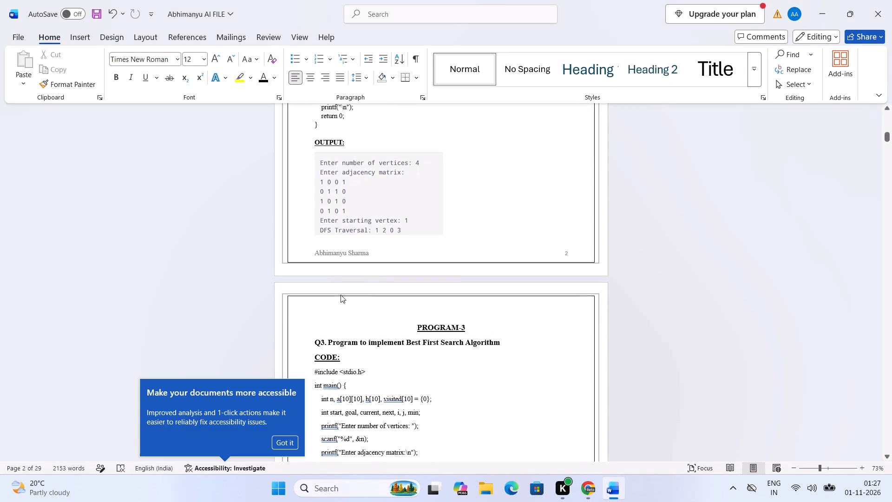
{"action": "left_click", "coordinate": [282, 441]}
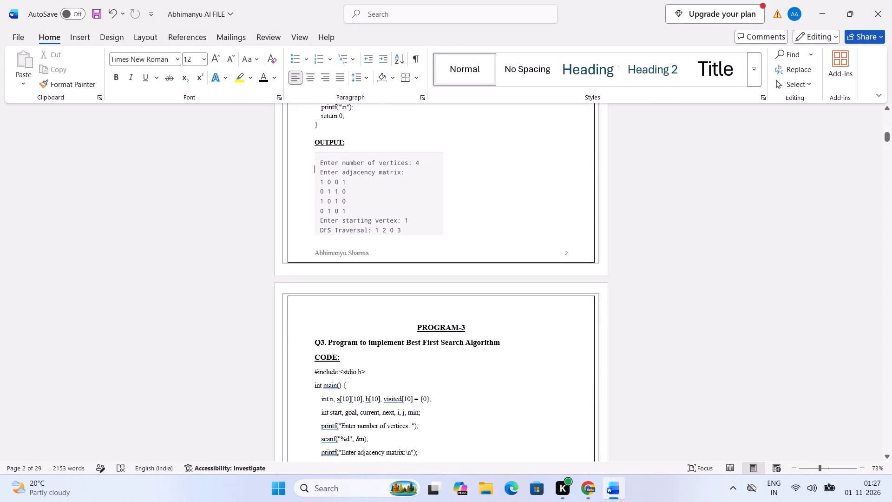
Examine how the Program-3 code and its output screenshot are laid out across pages 3 and 4.
{"action": "scroll", "coordinate": [385, 356], "scroll_direction": "down", "scroll_amount": 14}
{"action": "scroll", "coordinate": [451, 159], "scroll_direction": "down", "scroll_amount": 1}
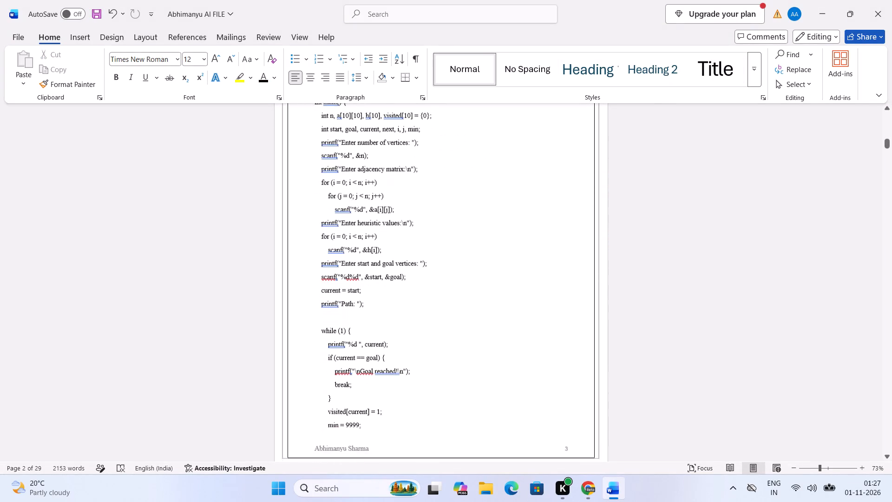
{"action": "scroll", "coordinate": [427, 189], "scroll_direction": "down", "scroll_amount": 5, "text": "ctrl"}
{"action": "scroll", "coordinate": [438, 239], "scroll_direction": "up", "scroll_amount": 3, "text": "ctrl"}
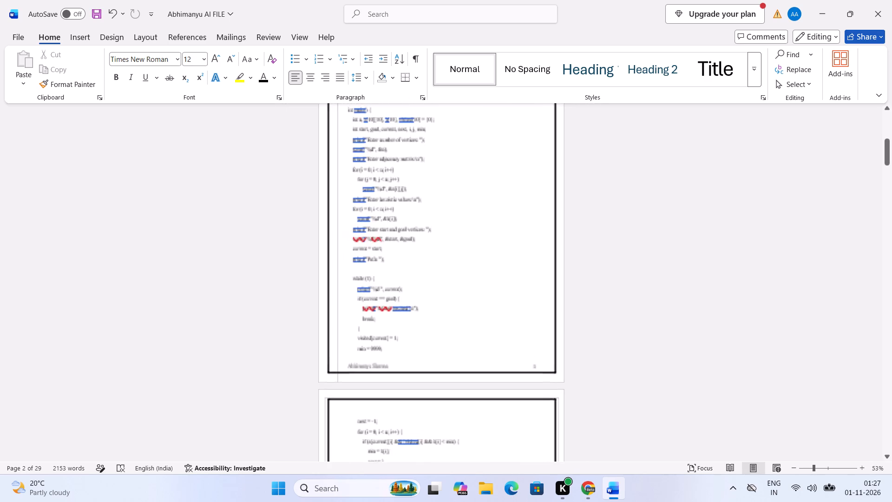
{"action": "scroll", "coordinate": [413, 384], "scroll_direction": "down", "scroll_amount": 3}
{"action": "scroll", "coordinate": [413, 384], "scroll_direction": "up", "scroll_amount": 7}
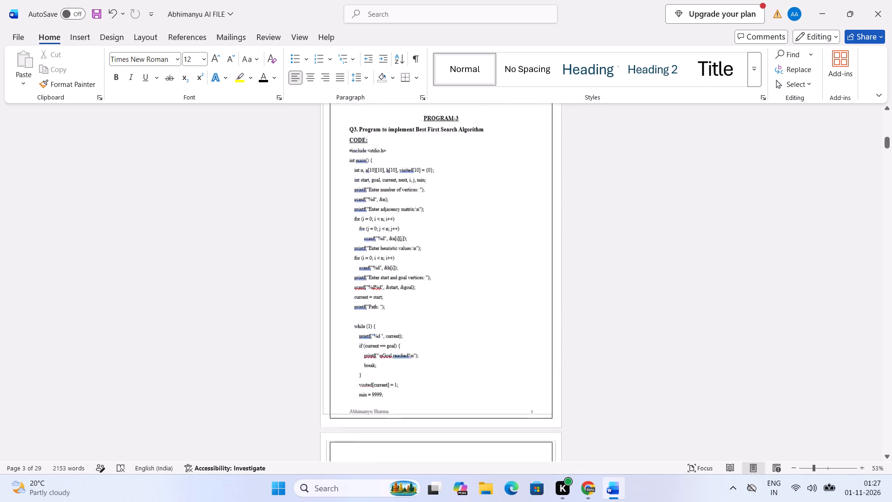
{"action": "scroll", "coordinate": [413, 384], "scroll_direction": "up", "scroll_amount": 6}
{"action": "scroll", "coordinate": [413, 384], "scroll_direction": "down", "scroll_amount": 20}
{"action": "scroll", "coordinate": [413, 384], "scroll_direction": "down", "scroll_amount": 9}
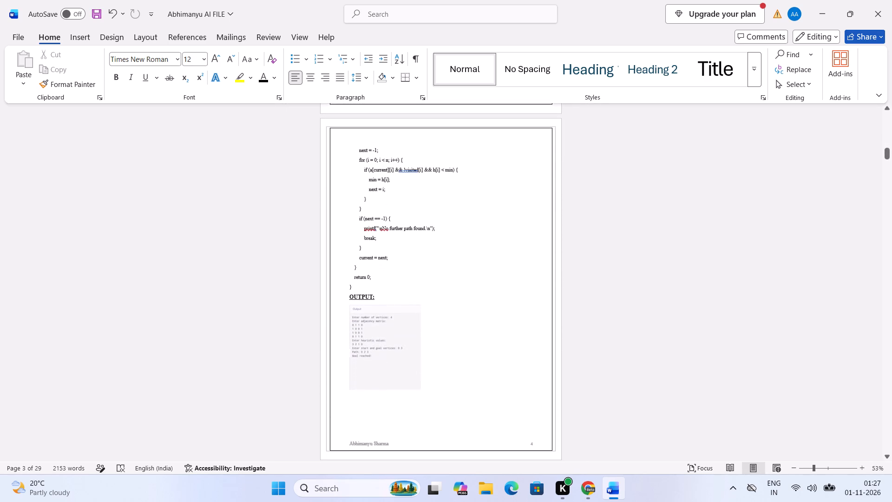
Remove the space after paragraphs throughout the Program-3 Best First Search code.
{"action": "left_click_drag", "start_coordinate": [361, 282], "coordinate": [357, 262]}
{"action": "scroll", "coordinate": [357, 262], "scroll_direction": "up", "scroll_amount": 2}
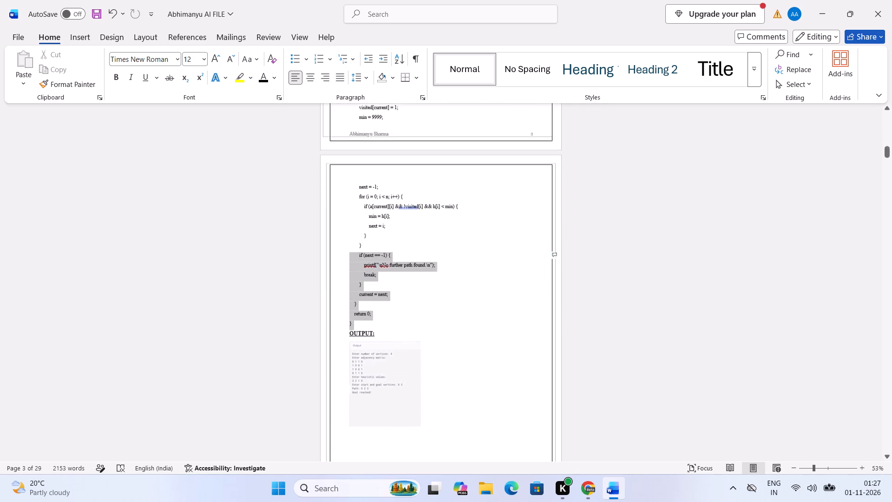
{"action": "scroll", "coordinate": [357, 262], "scroll_direction": "up", "scroll_amount": 5}
{"action": "left_click_drag", "start_coordinate": [357, 262], "coordinate": [346, 287]}
{"action": "left_click", "coordinate": [351, 76]}
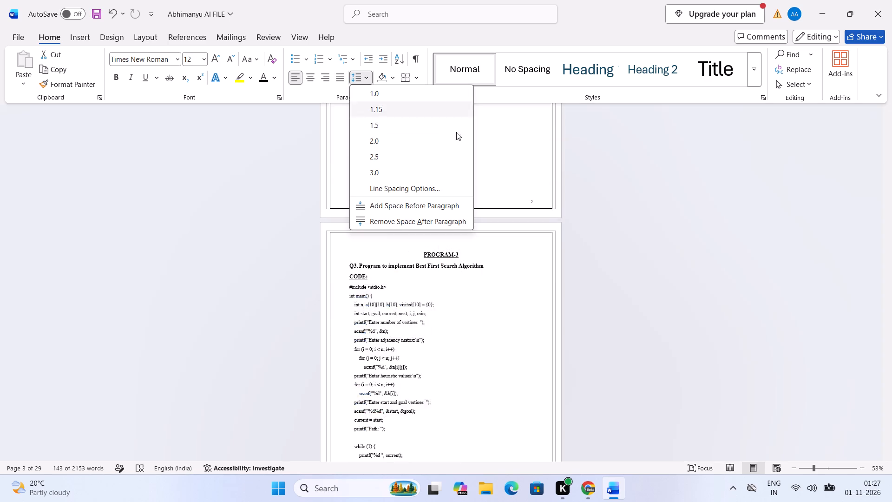
{"action": "left_click", "coordinate": [444, 221]}
{"action": "scroll", "coordinate": [405, 317], "scroll_direction": "down", "scroll_amount": 6}
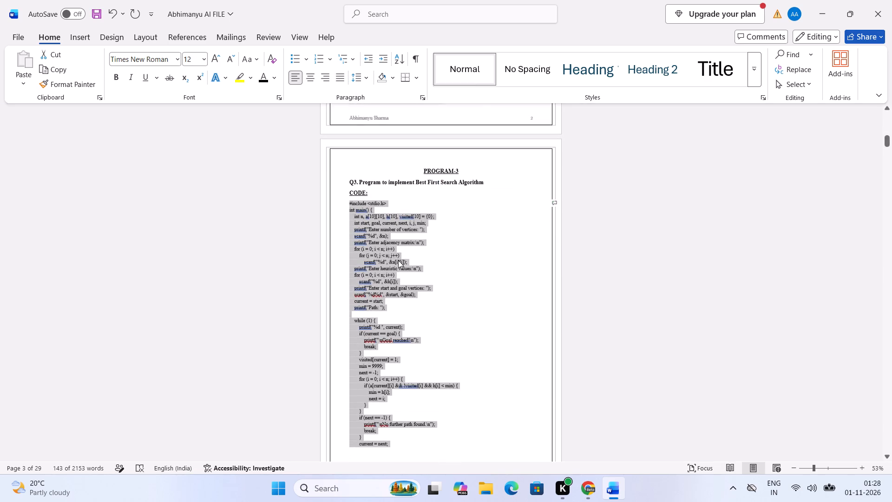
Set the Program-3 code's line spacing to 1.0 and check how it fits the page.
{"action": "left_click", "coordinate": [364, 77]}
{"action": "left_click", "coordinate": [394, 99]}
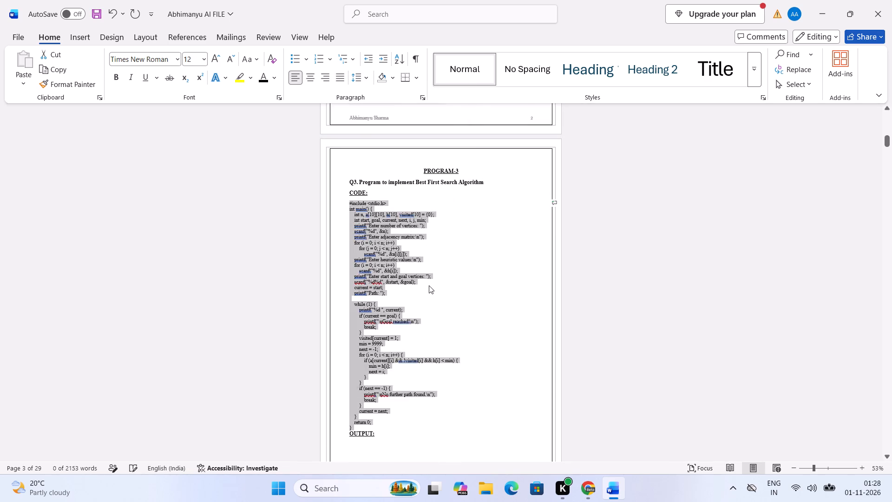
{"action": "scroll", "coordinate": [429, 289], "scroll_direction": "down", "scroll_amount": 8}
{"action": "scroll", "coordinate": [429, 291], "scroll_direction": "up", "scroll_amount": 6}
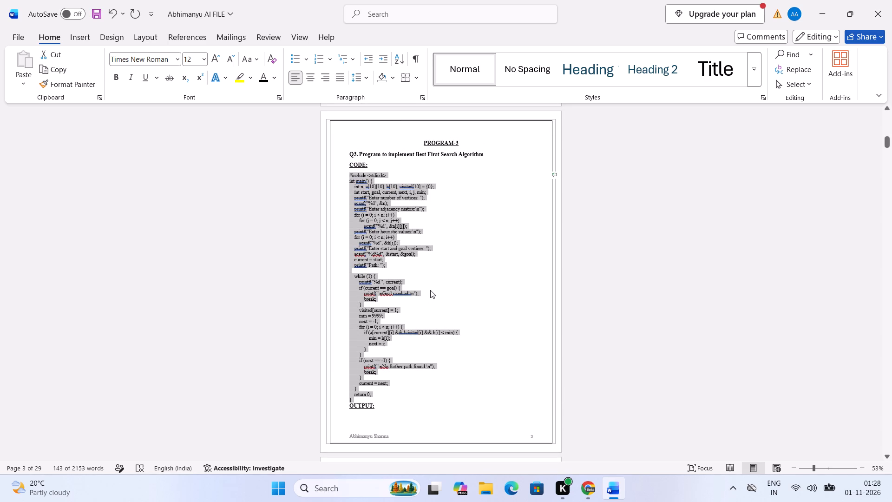
Set the line spacing of the Program-3 code to 1.15.
{"action": "left_click", "coordinate": [352, 81]}
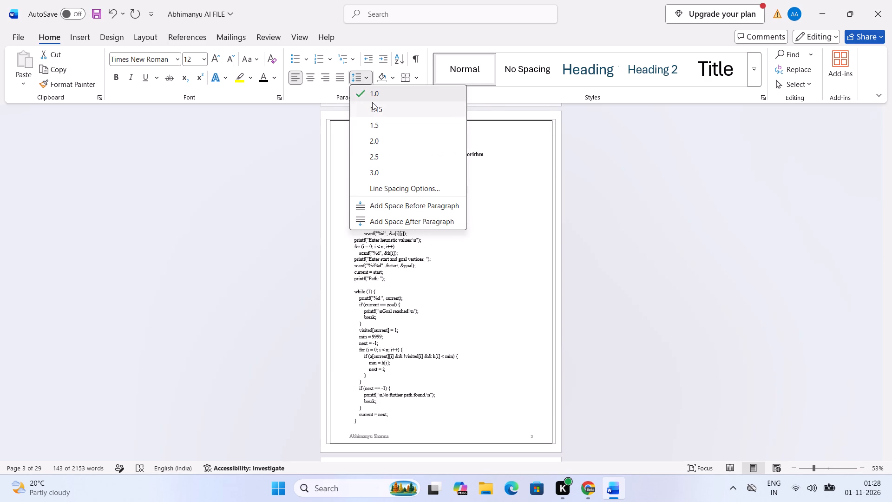
{"action": "left_click", "coordinate": [372, 102]}
{"action": "scroll", "coordinate": [507, 362], "scroll_direction": "down", "scroll_amount": 7}
{"action": "left_click", "coordinate": [466, 302]}
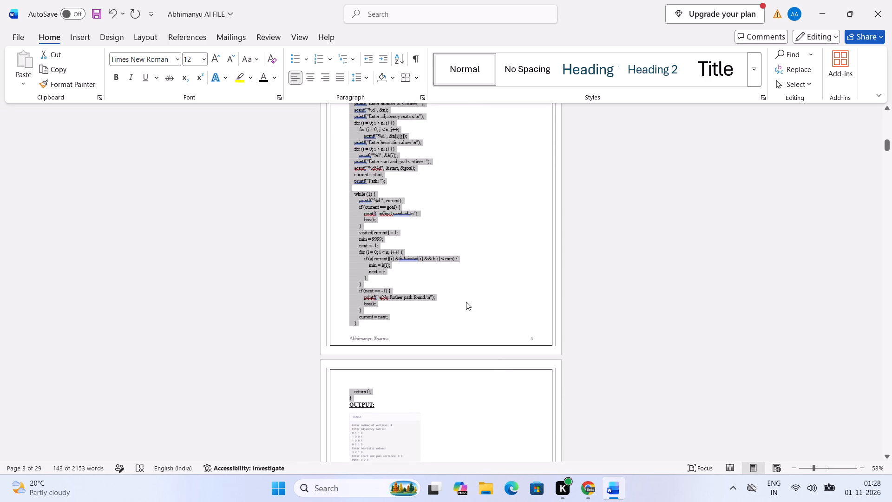
Examine how the DFS page and the Program-3 code and output are laid out across pages 2 to 4.
{"action": "scroll", "coordinate": [466, 302], "scroll_direction": "up", "scroll_amount": 7}
{"action": "scroll", "coordinate": [466, 302], "scroll_direction": "down", "scroll_amount": 2}
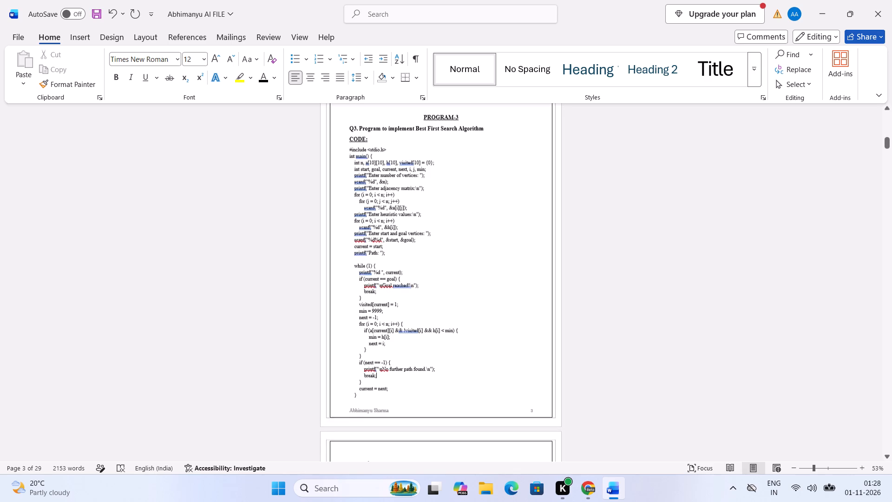
{"action": "scroll", "coordinate": [466, 302], "scroll_direction": "down", "scroll_amount": 3}
{"action": "scroll", "coordinate": [466, 302], "scroll_direction": "up", "scroll_amount": 12}
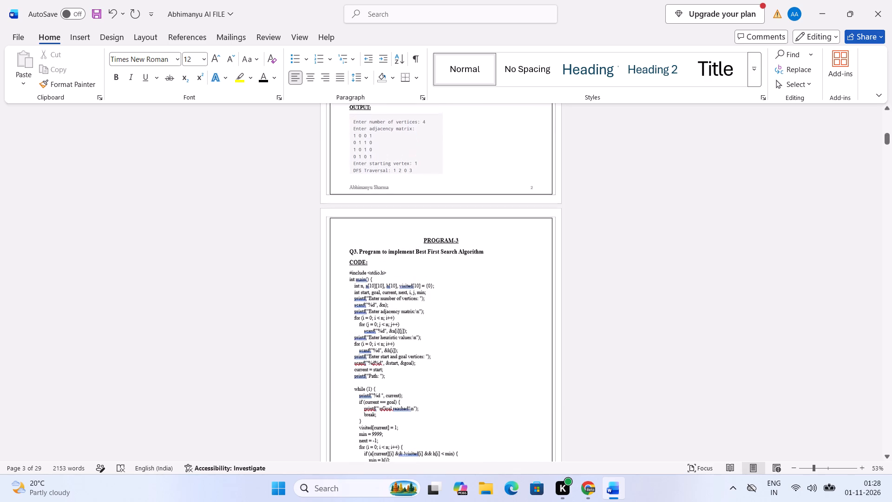
{"action": "scroll", "coordinate": [379, 309], "scroll_direction": "up", "scroll_amount": 16}
{"action": "scroll", "coordinate": [380, 279], "scroll_direction": "down", "scroll_amount": 4}
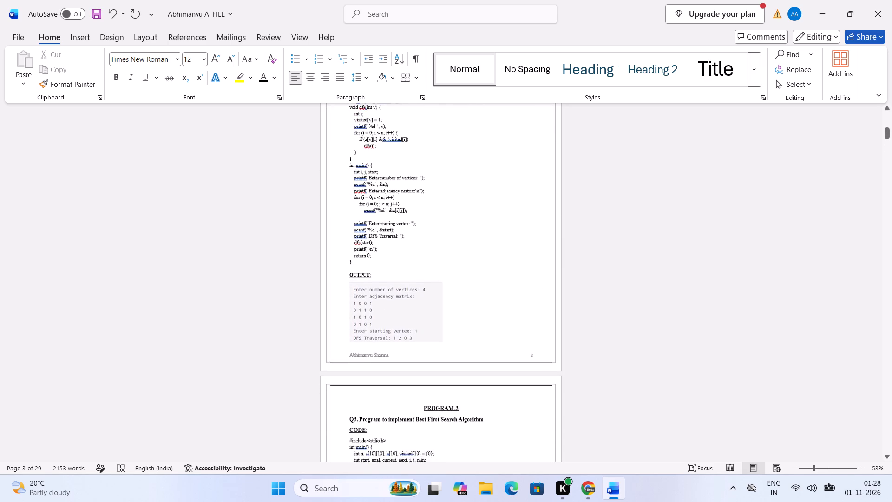
{"action": "scroll", "coordinate": [380, 279], "scroll_direction": "up", "scroll_amount": 3}
{"action": "scroll", "coordinate": [380, 279], "scroll_direction": "down", "scroll_amount": 8}
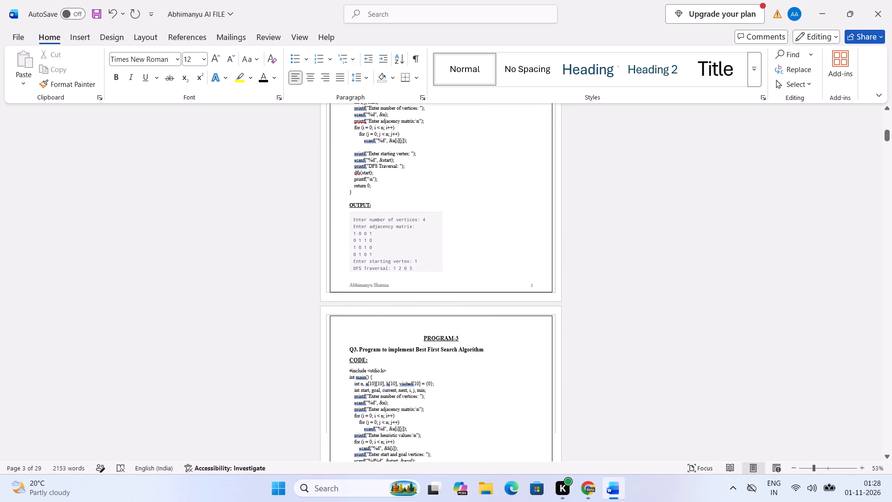
{"action": "scroll", "coordinate": [356, 362], "scroll_direction": "down", "scroll_amount": 20}
{"action": "scroll", "coordinate": [356, 362], "scroll_direction": "down", "scroll_amount": 10}
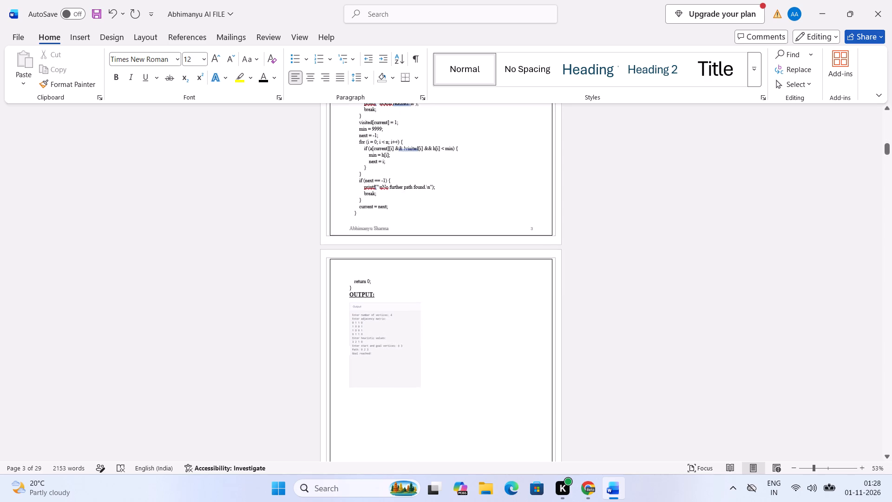
{"action": "scroll", "coordinate": [356, 363], "scroll_direction": "down", "scroll_amount": 3}
Enlarge the Program-3 output screenshot proportionally to about 8.62 cm high and 7.19 cm wide.
{"action": "left_click", "coordinate": [387, 292]}
{"action": "scroll", "coordinate": [384, 316], "scroll_direction": "up", "scroll_amount": 1}
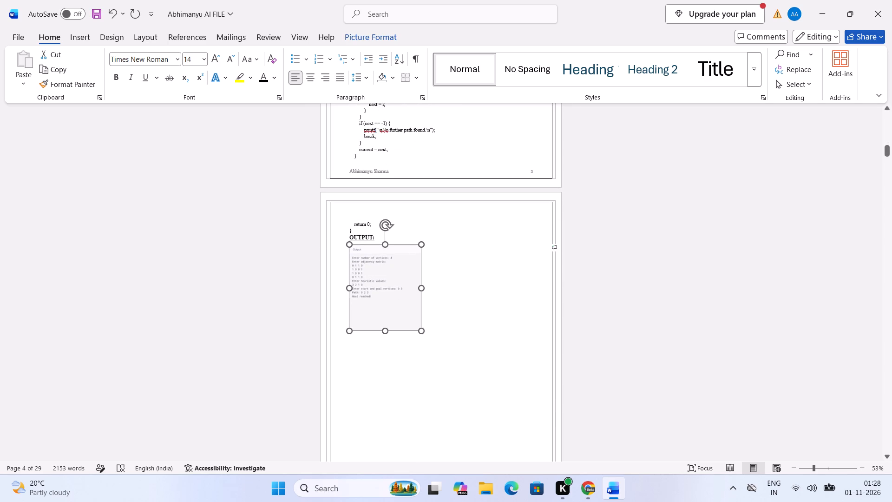
{"action": "scroll", "coordinate": [384, 316], "scroll_direction": "up", "scroll_amount": 10}
{"action": "scroll", "coordinate": [313, 364], "scroll_direction": "down", "scroll_amount": 4}
{"action": "scroll", "coordinate": [264, 323], "scroll_direction": "up", "scroll_amount": 3, "text": "ctrl"}
{"action": "scroll", "coordinate": [334, 276], "scroll_direction": "up", "scroll_amount": 2}
{"action": "scroll", "coordinate": [334, 276], "scroll_direction": "down", "scroll_amount": 3}
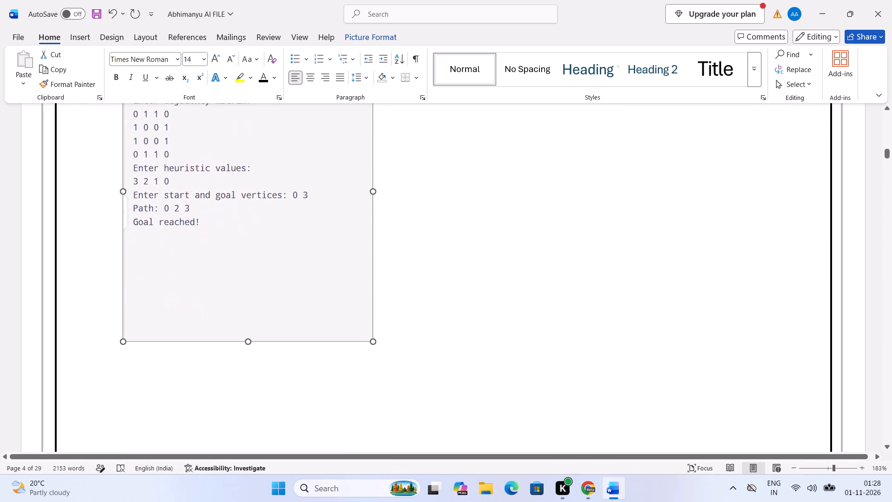
{"action": "scroll", "coordinate": [317, 276], "scroll_direction": "down", "scroll_amount": 5, "text": "ctrl"}
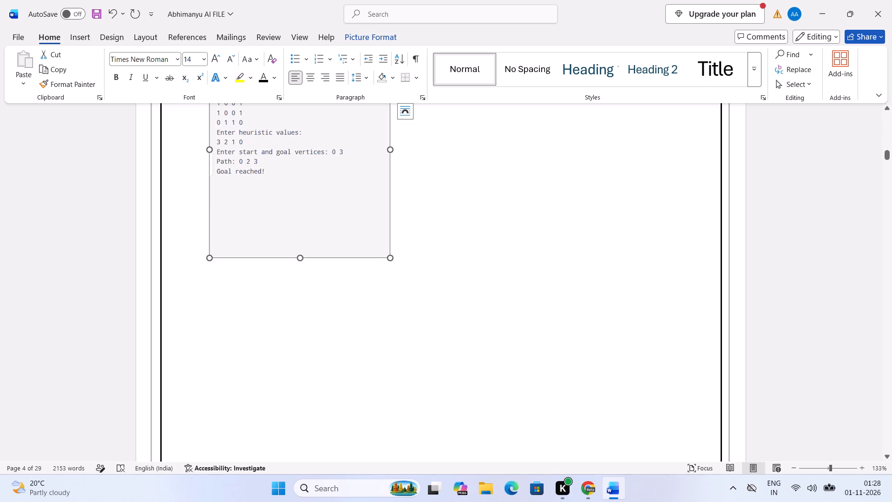
{"action": "left_click_drag", "start_coordinate": [390, 258], "coordinate": [419, 285]}
{"action": "left_click", "coordinate": [488, 232]}
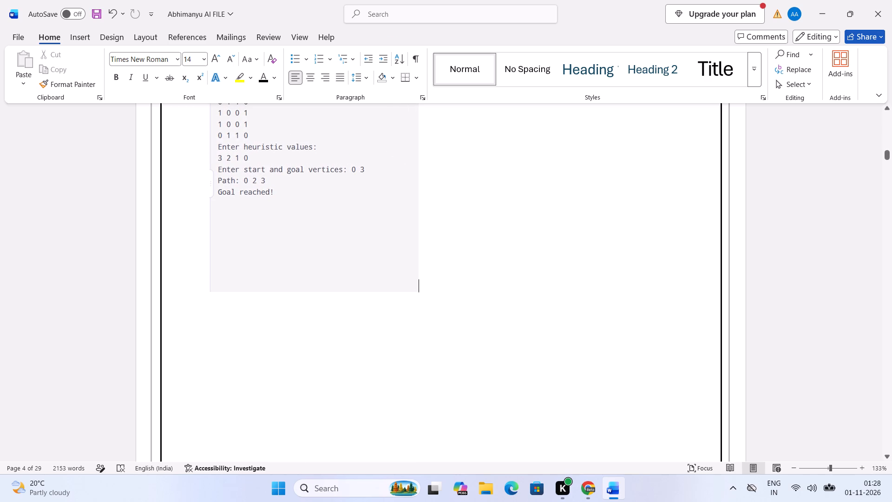
{"action": "scroll", "coordinate": [380, 216], "scroll_direction": "down", "scroll_amount": 5, "text": "ctrl"}
{"action": "scroll", "coordinate": [387, 211], "scroll_direction": "up", "scroll_amount": 6}
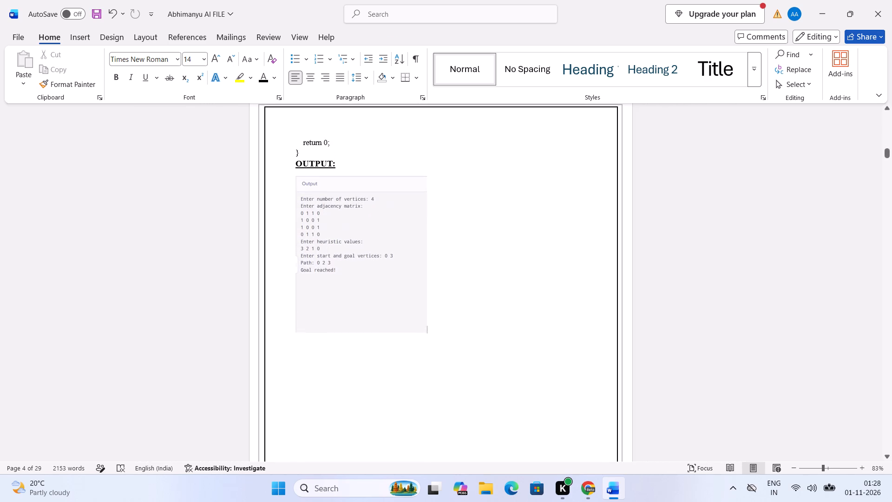
Crop the empty right and bottom areas off the Program-3 output screenshot, leaving it about 6.07 cm wide.
{"action": "left_click", "coordinate": [336, 201]}
{"action": "left_click", "coordinate": [360, 38]}
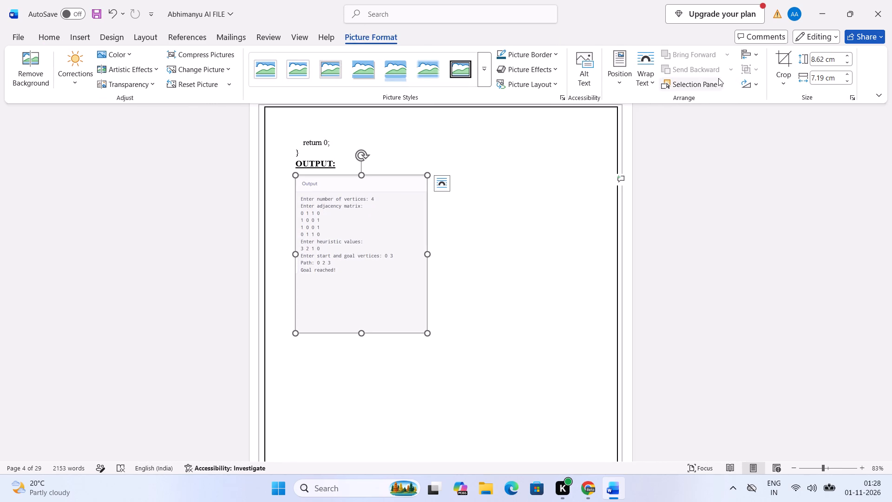
{"action": "left_click", "coordinate": [785, 78]}
{"action": "left_click", "coordinate": [783, 60]}
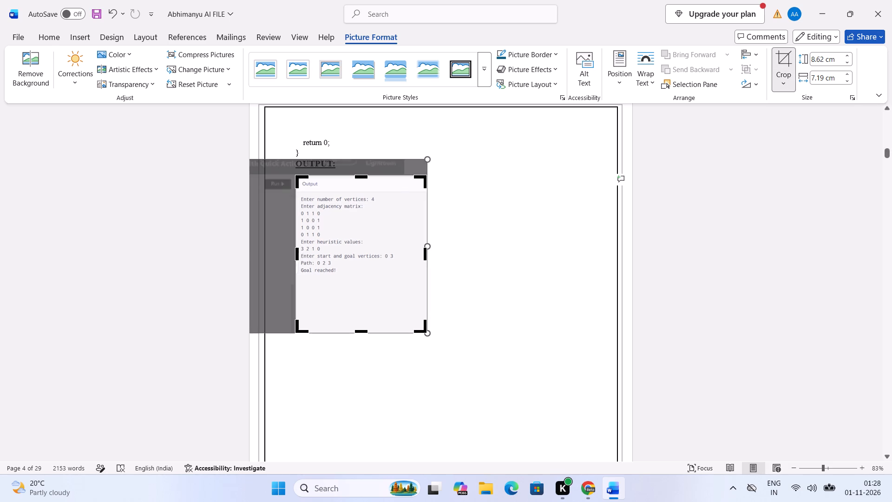
{"action": "left_click_drag", "start_coordinate": [424, 255], "coordinate": [413, 256]}
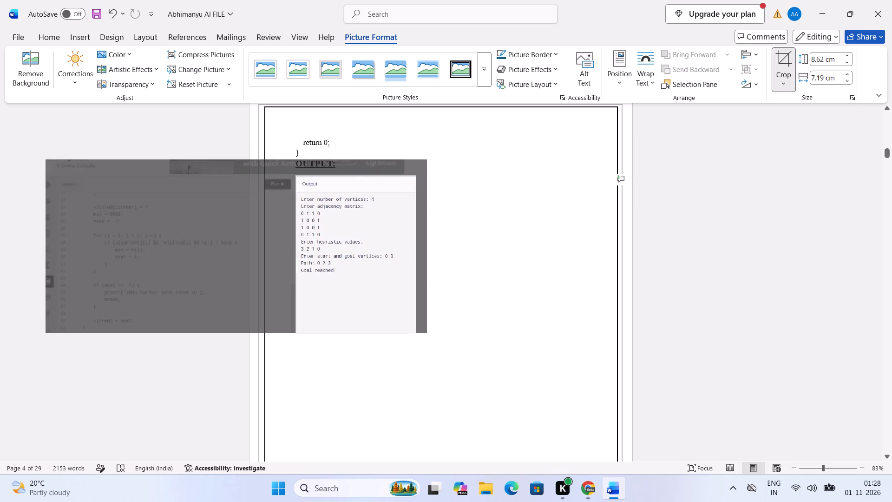
{"action": "left_click_drag", "start_coordinate": [413, 256], "coordinate": [406, 256]}
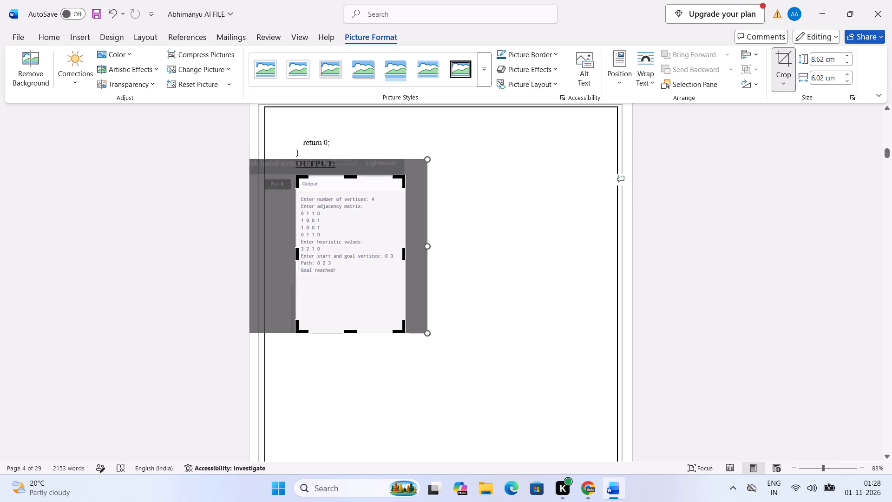
{"action": "left_click", "coordinate": [401, 256]}
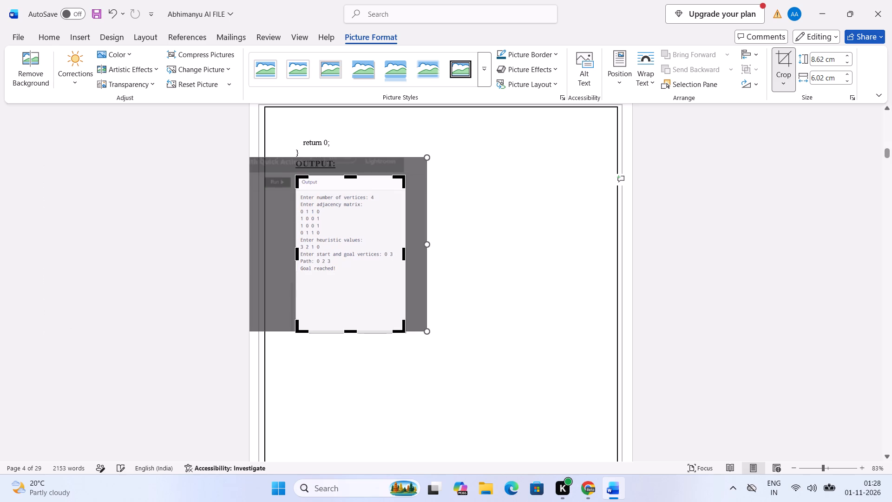
{"action": "left_click", "coordinate": [401, 256]}
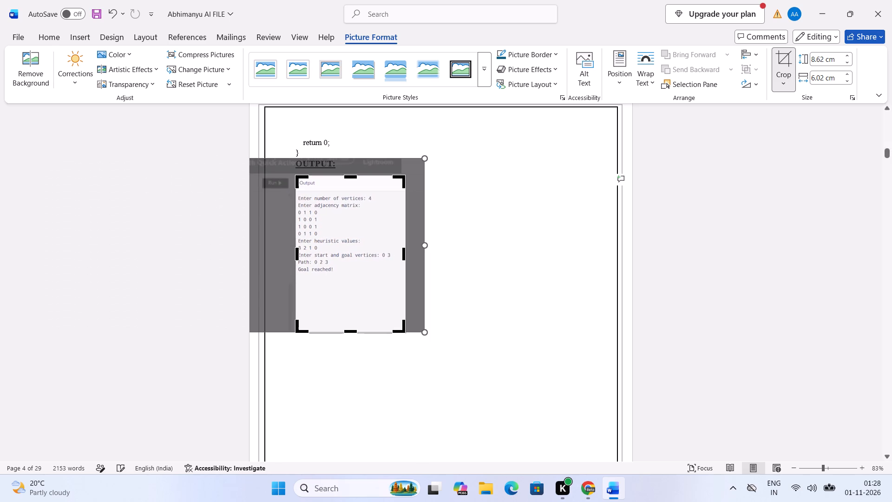
{"action": "left_click", "coordinate": [403, 257]}
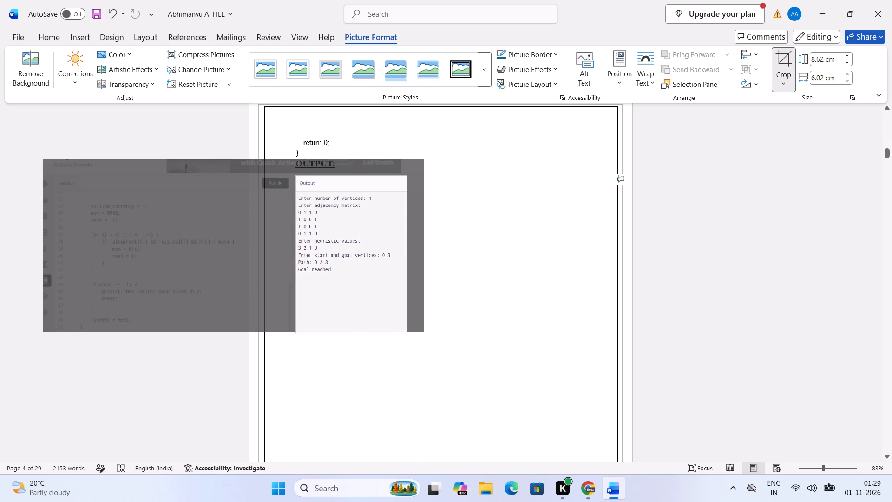
{"action": "left_click_drag", "start_coordinate": [353, 331], "coordinate": [359, 308]}
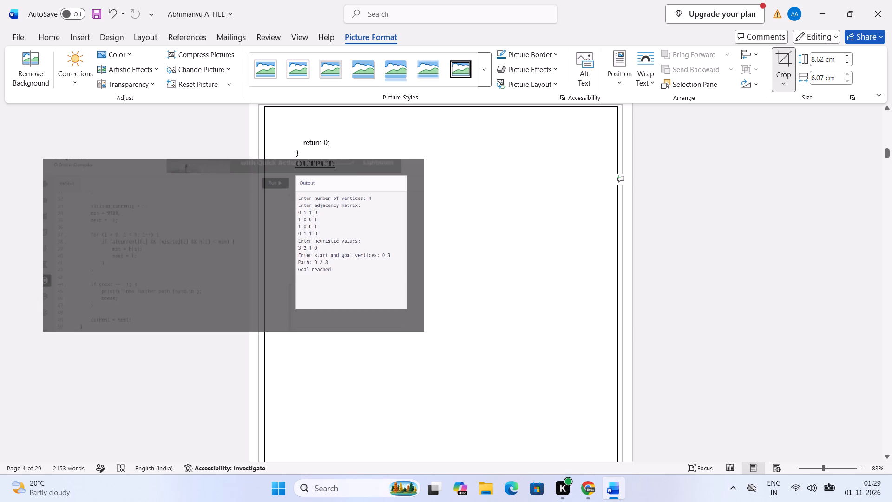
{"action": "left_click_drag", "start_coordinate": [359, 308], "coordinate": [360, 307]}
{"action": "left_click", "coordinate": [538, 285]}
Enlarge the cropped Program-3 output screenshot proportionally to about 8.27 cm high and 6.99 cm wide.
{"action": "left_click", "coordinate": [396, 266]}
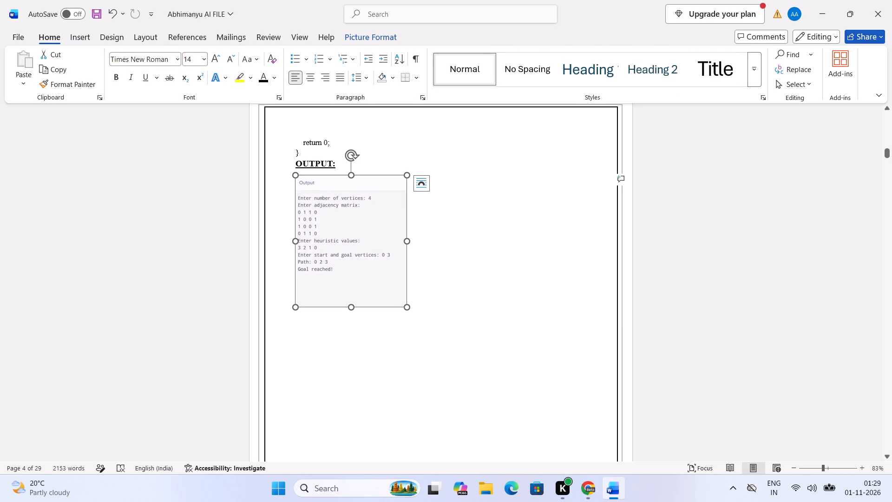
{"action": "left_click_drag", "start_coordinate": [404, 306], "coordinate": [423, 320]}
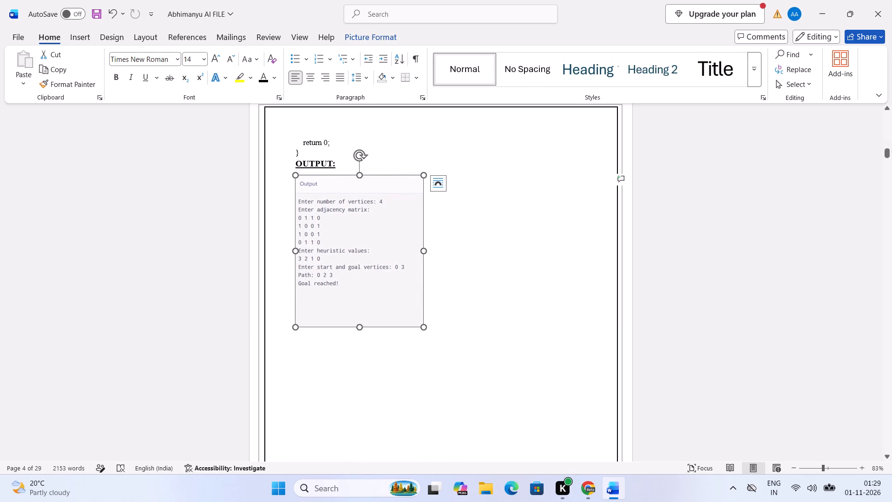
Apply the solid black frame picture style with a slight shadow to the Program-3 output screenshot.
{"action": "left_click", "coordinate": [373, 41]}
{"action": "left_click", "coordinate": [479, 79]}
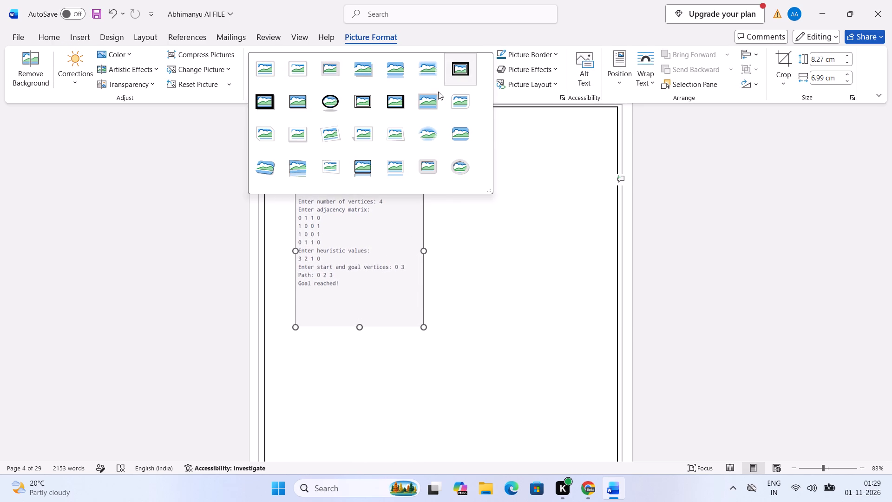
{"action": "left_click", "coordinate": [291, 111]}
{"action": "scroll", "coordinate": [488, 247], "scroll_direction": "up", "scroll_amount": 1}
{"action": "left_click", "coordinate": [488, 247]}
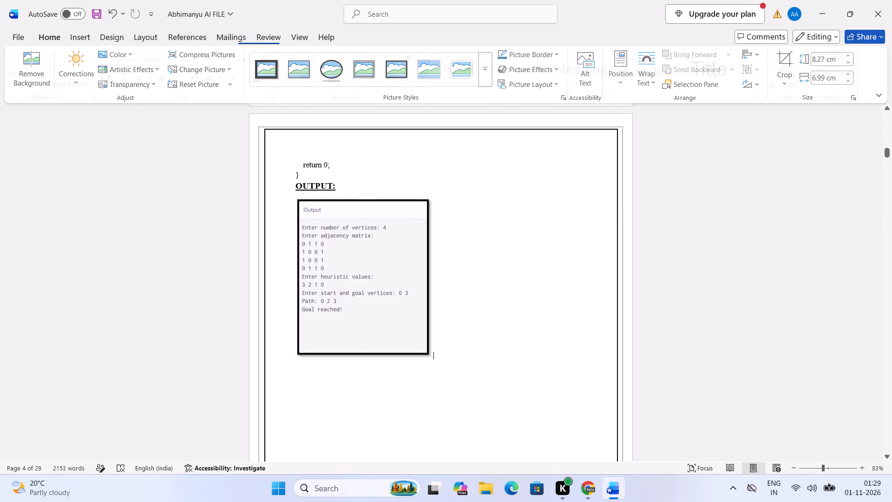
Apply the same black frame picture style to the DFS output screenshot on page 2.
{"action": "scroll", "coordinate": [487, 247], "scroll_direction": "up", "scroll_amount": 20}
{"action": "scroll", "coordinate": [487, 247], "scroll_direction": "up", "scroll_amount": 14}
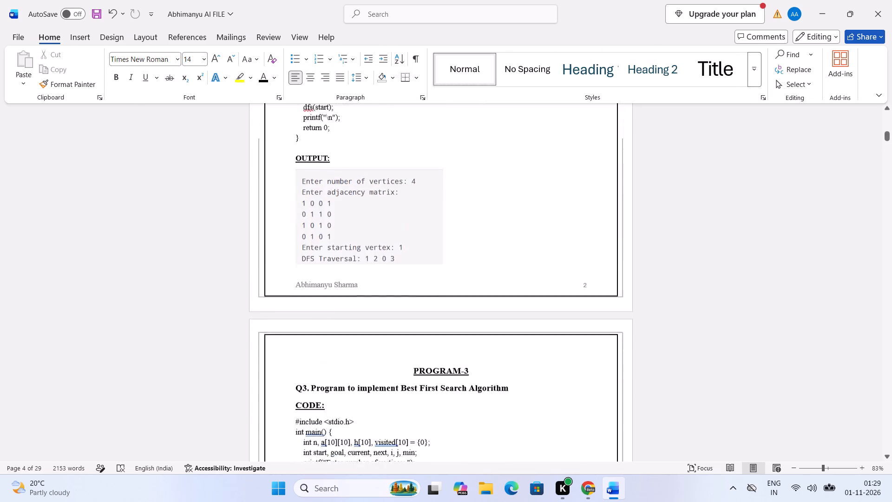
{"action": "scroll", "coordinate": [487, 247], "scroll_direction": "up", "scroll_amount": 4}
{"action": "left_click", "coordinate": [417, 276]}
{"action": "left_click", "coordinate": [388, 43]}
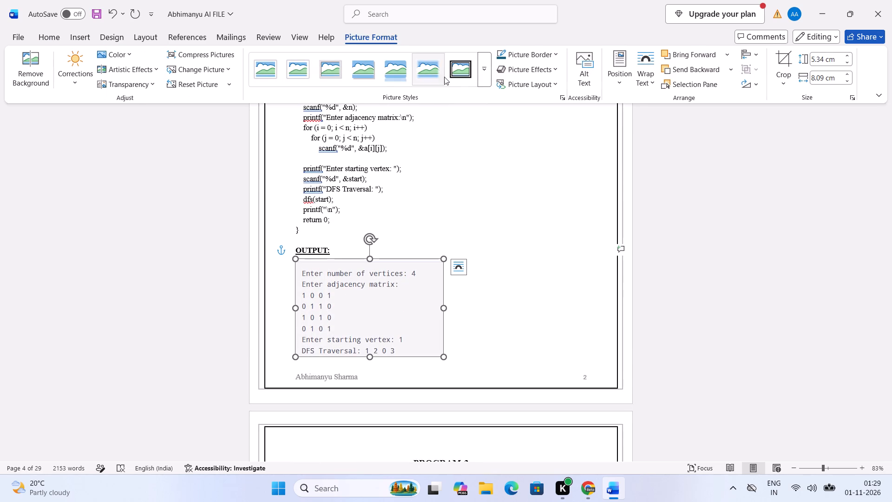
{"action": "left_click", "coordinate": [481, 76]}
{"action": "left_click", "coordinate": [308, 104]}
{"action": "left_click", "coordinate": [440, 195]}
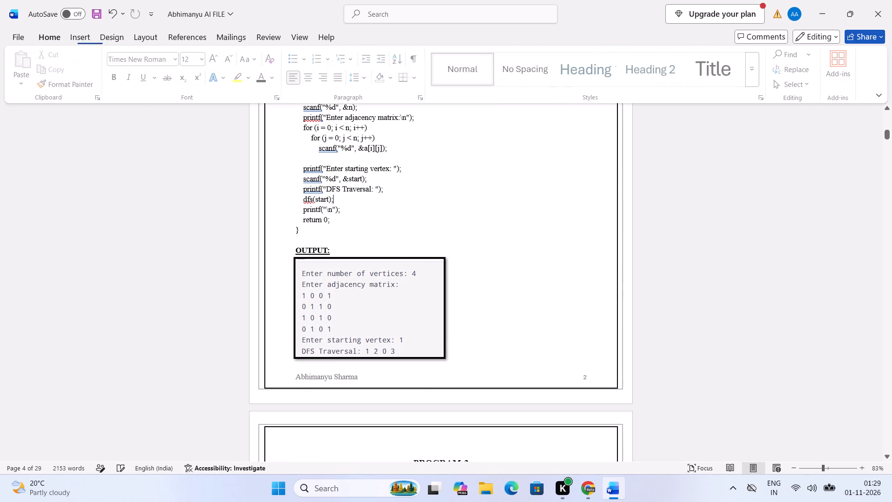
Apply the same black frame picture style with a slight shadow to the BFS output screenshot on page 1.
{"action": "scroll", "coordinate": [440, 195], "scroll_direction": "up", "scroll_amount": 19}
{"action": "scroll", "coordinate": [440, 195], "scroll_direction": "up", "scroll_amount": 4}
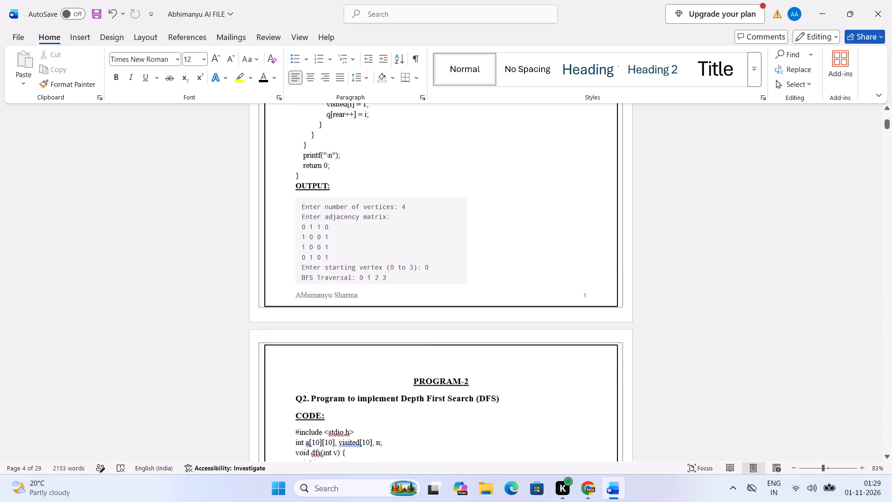
{"action": "scroll", "coordinate": [440, 195], "scroll_direction": "up", "scroll_amount": 13}
{"action": "scroll", "coordinate": [440, 195], "scroll_direction": "down", "scroll_amount": 2}
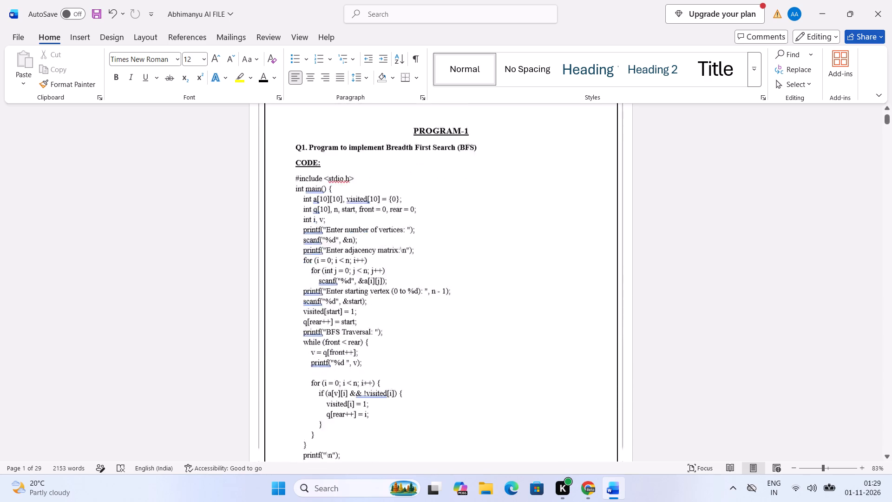
{"action": "scroll", "coordinate": [440, 195], "scroll_direction": "down", "scroll_amount": 11}
{"action": "left_click", "coordinate": [429, 272]}
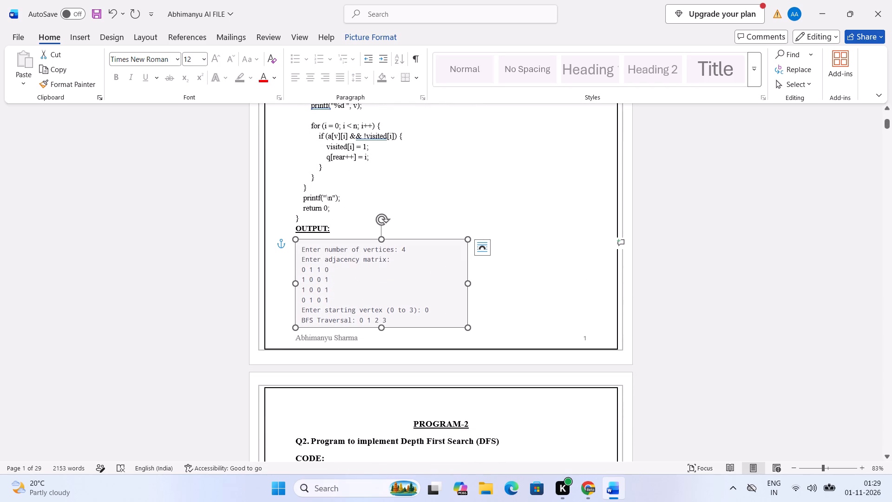
{"action": "left_click", "coordinate": [373, 34]}
{"action": "left_click", "coordinate": [485, 70]}
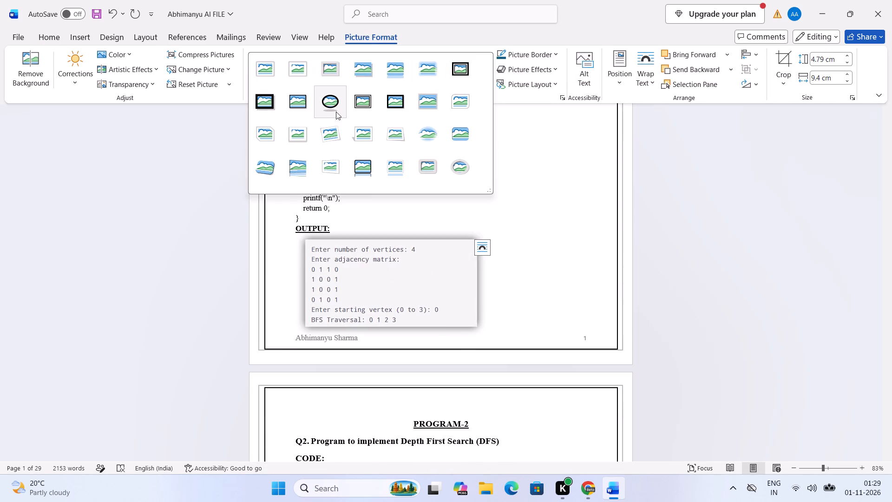
{"action": "left_click", "coordinate": [309, 112]}
{"action": "left_click", "coordinate": [531, 230]}
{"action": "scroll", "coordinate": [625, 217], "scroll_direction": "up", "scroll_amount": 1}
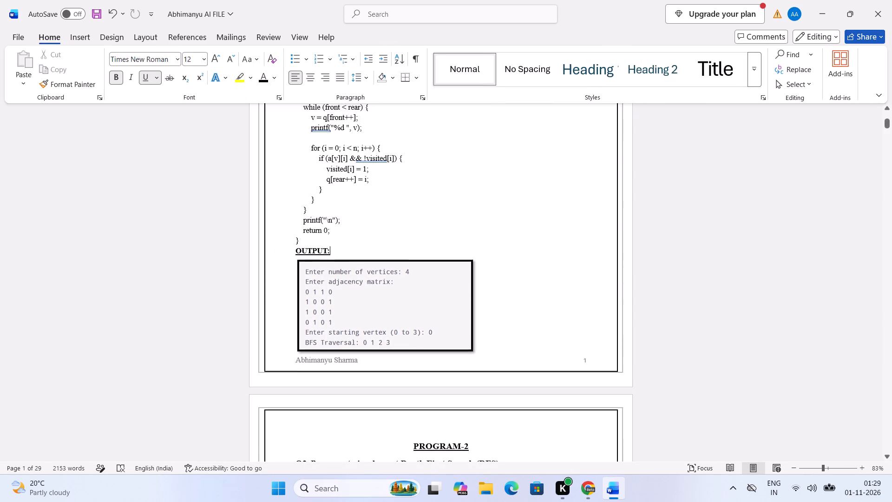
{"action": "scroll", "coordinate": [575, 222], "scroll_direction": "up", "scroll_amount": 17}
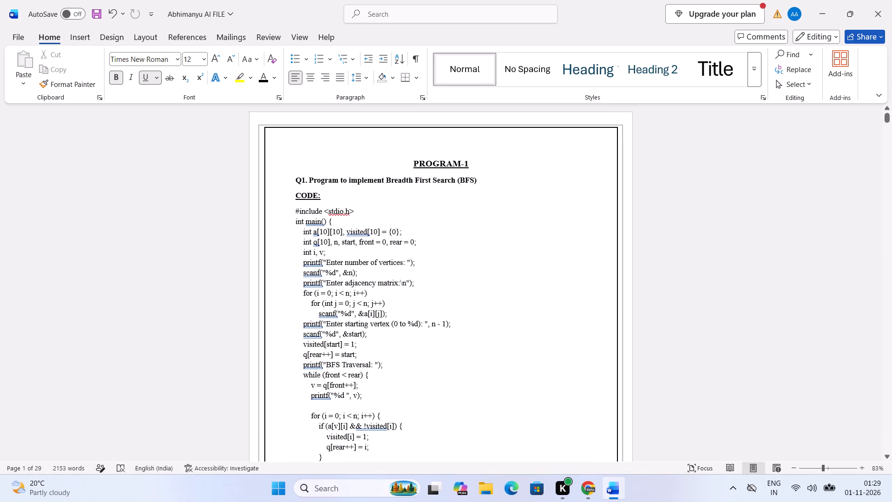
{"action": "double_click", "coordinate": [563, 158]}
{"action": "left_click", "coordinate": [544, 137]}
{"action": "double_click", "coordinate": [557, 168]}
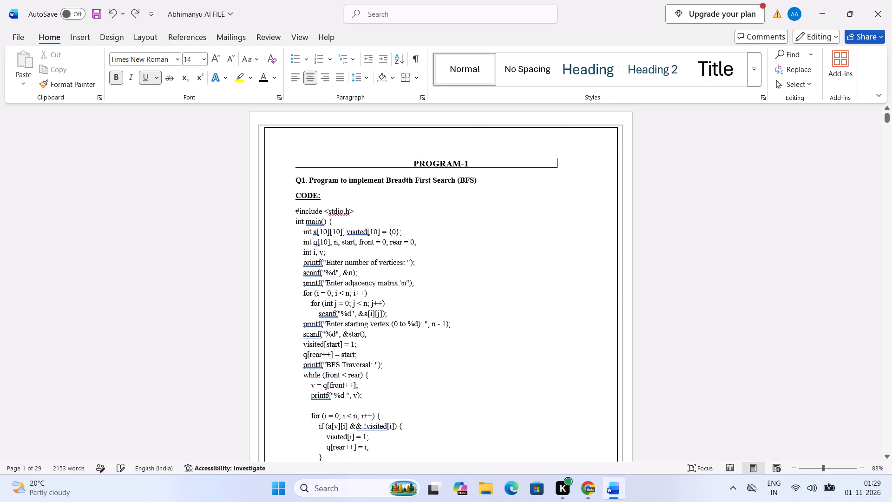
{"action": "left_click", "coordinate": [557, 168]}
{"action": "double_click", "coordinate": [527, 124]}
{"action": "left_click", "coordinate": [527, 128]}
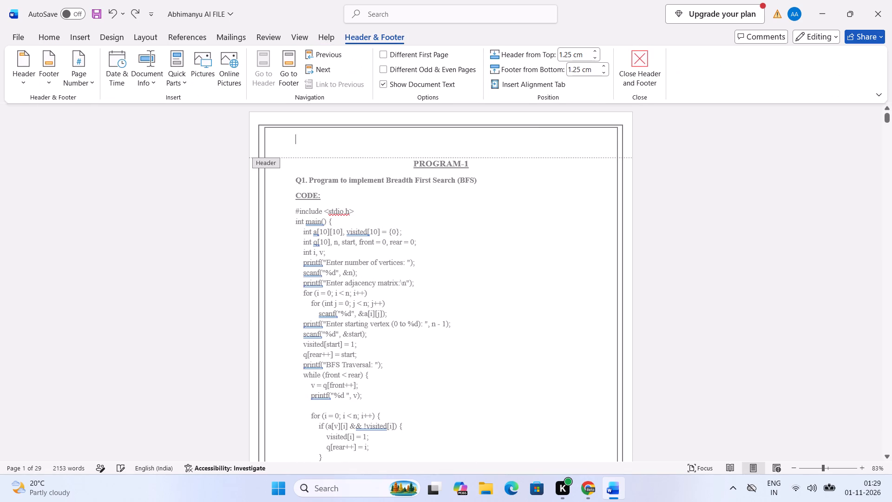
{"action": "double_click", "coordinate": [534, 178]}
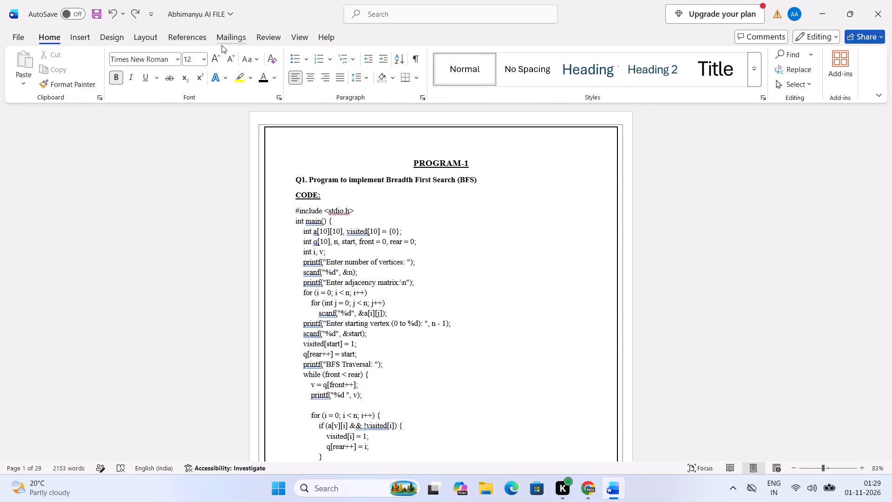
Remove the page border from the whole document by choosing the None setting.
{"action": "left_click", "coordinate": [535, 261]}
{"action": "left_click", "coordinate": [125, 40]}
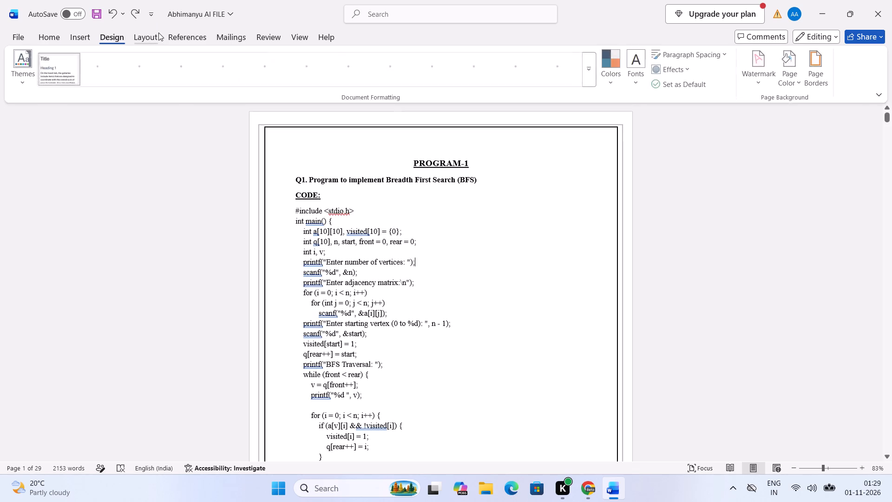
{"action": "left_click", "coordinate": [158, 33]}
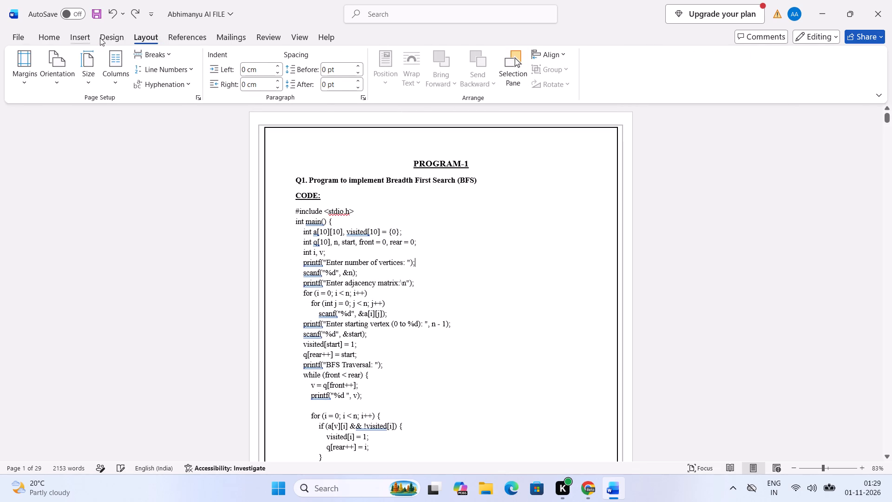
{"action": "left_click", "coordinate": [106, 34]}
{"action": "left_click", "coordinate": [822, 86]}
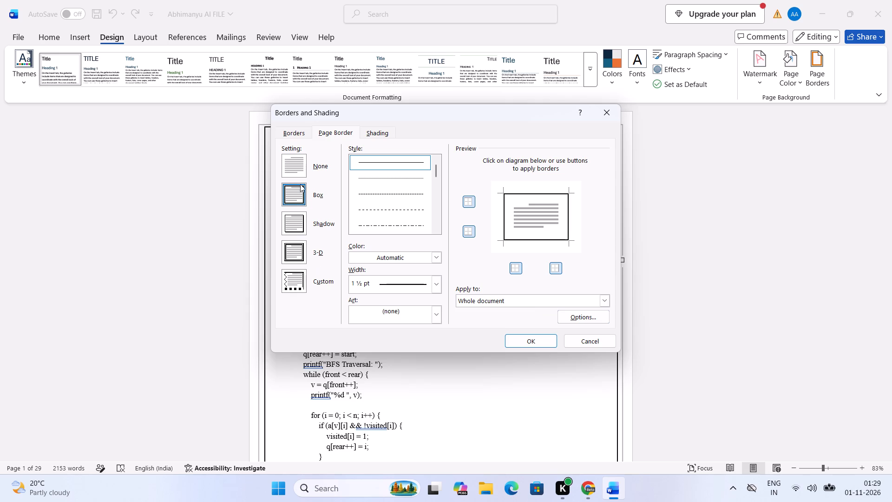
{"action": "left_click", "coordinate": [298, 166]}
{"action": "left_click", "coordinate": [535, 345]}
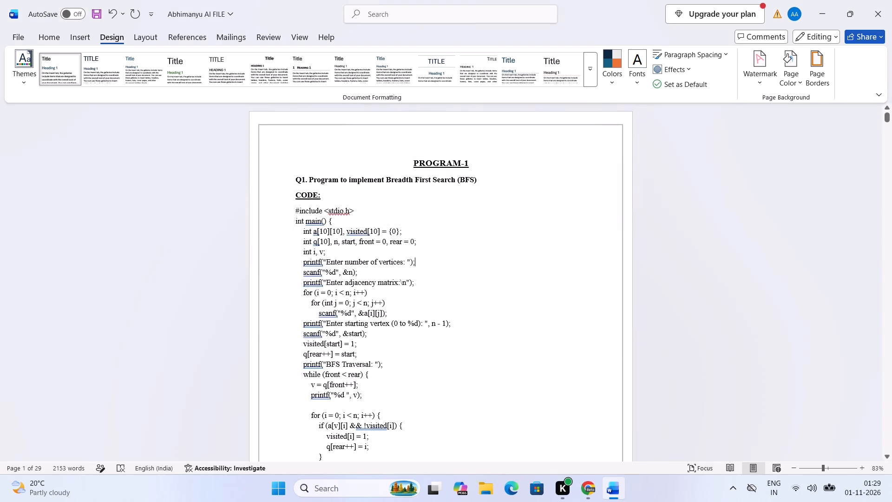
Delete the thin rectangular border shape from the page header and return to the document body.
{"action": "left_click", "coordinate": [512, 209]}
{"action": "left_click", "coordinate": [542, 125]}
{"action": "double_click", "coordinate": [538, 125]}
{"action": "left_click", "coordinate": [524, 126]}
{"action": "left_click", "coordinate": [523, 129]}
{"action": "double_click", "coordinate": [531, 196]}
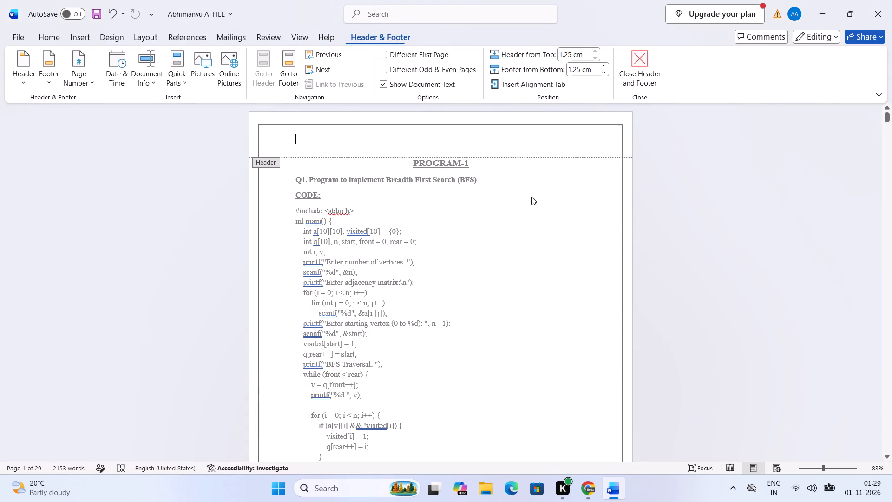
{"action": "left_click", "coordinate": [501, 127]}
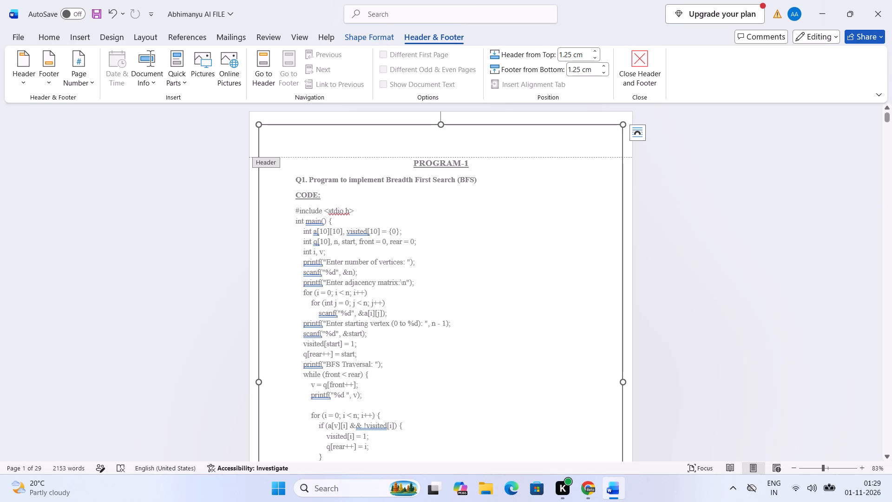
{"action": "key", "text": "BackSpace"}
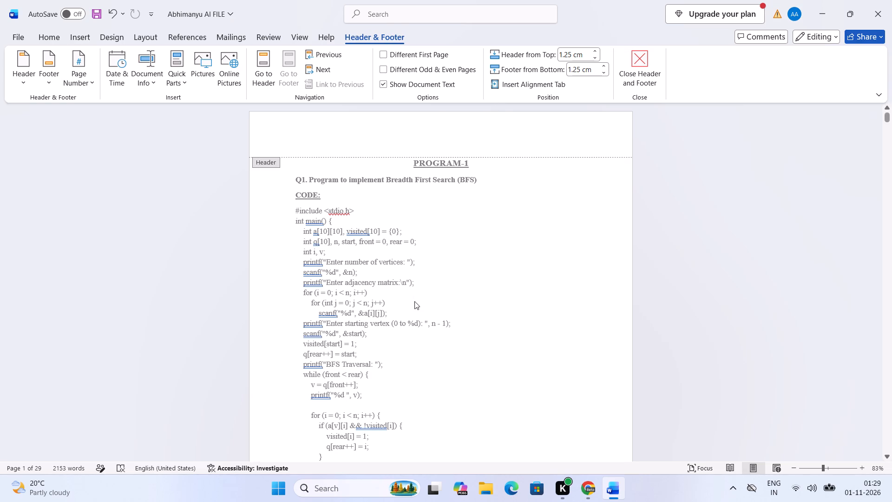
{"action": "double_click", "coordinate": [575, 209]}
Apply a solid box page border 3 pt wide to the whole document.
{"action": "scroll", "coordinate": [512, 237], "scroll_direction": "down", "scroll_amount": 8}
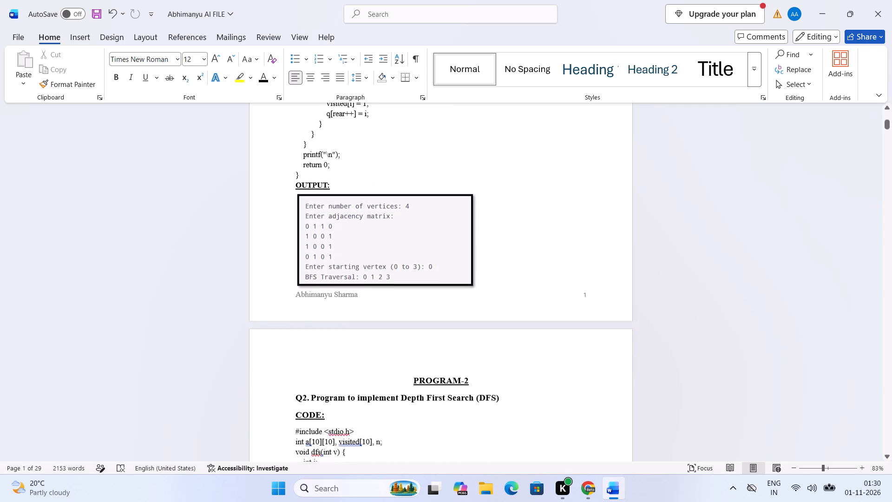
{"action": "scroll", "coordinate": [512, 237], "scroll_direction": "down", "scroll_amount": 1}
{"action": "scroll", "coordinate": [512, 237], "scroll_direction": "up", "scroll_amount": 17}
{"action": "scroll", "coordinate": [325, 202], "scroll_direction": "up", "scroll_amount": 2}
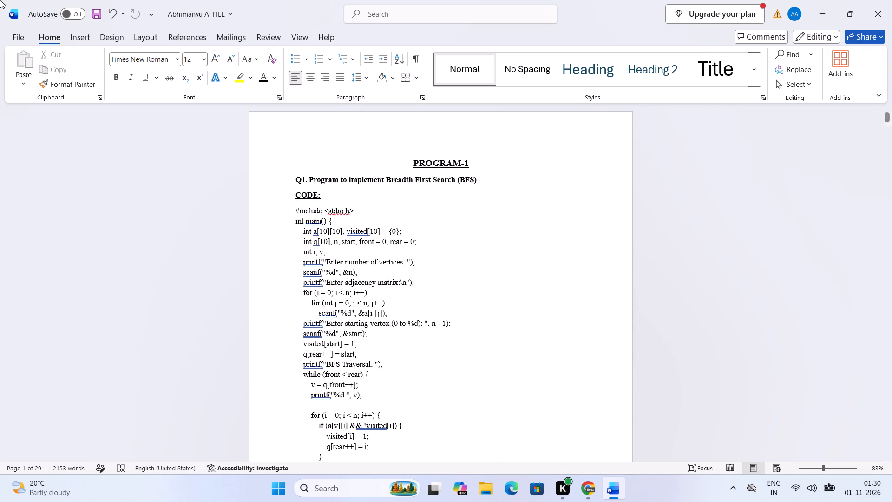
{"action": "left_click", "coordinate": [94, 40]}
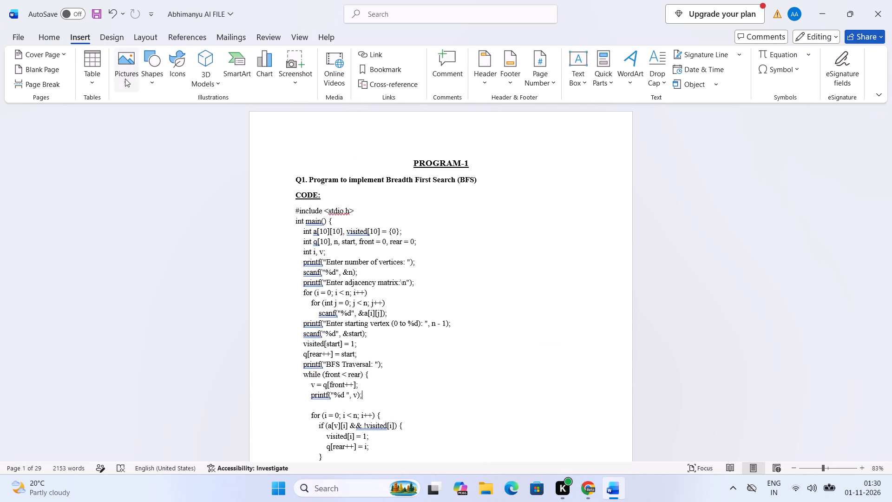
{"action": "left_click", "coordinate": [125, 79]}
{"action": "left_click", "coordinate": [125, 79]}
{"action": "left_click", "coordinate": [156, 37]}
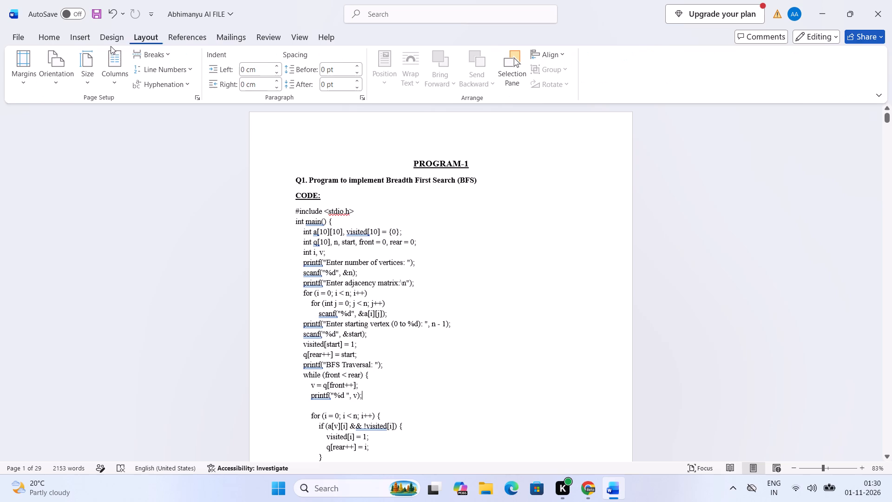
{"action": "left_click", "coordinate": [103, 37]}
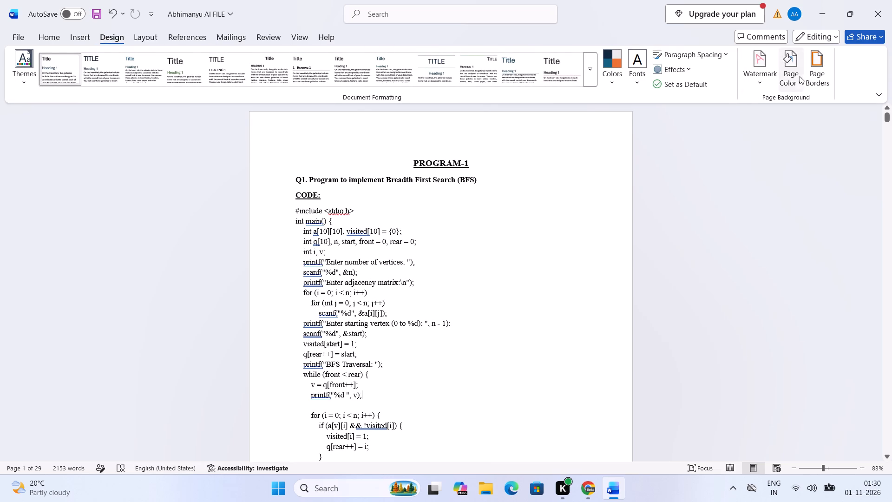
{"action": "left_click", "coordinate": [810, 76]}
{"action": "left_click", "coordinate": [301, 194]}
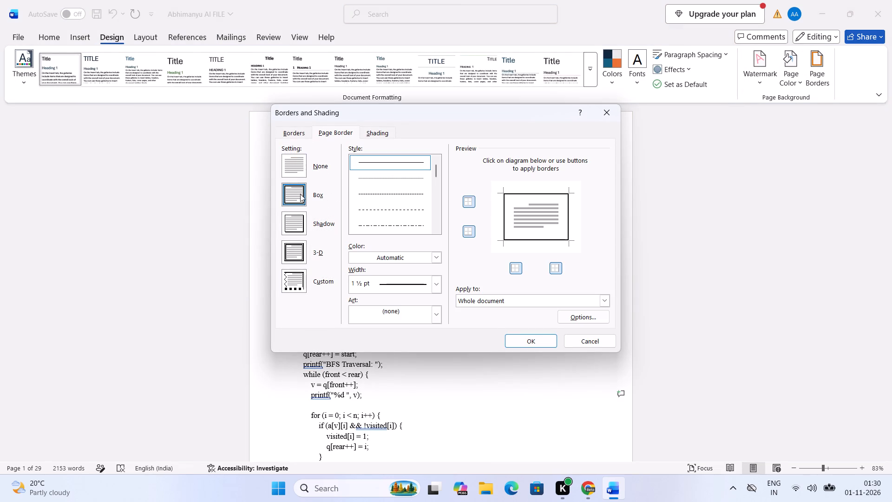
{"action": "left_click", "coordinate": [434, 285]}
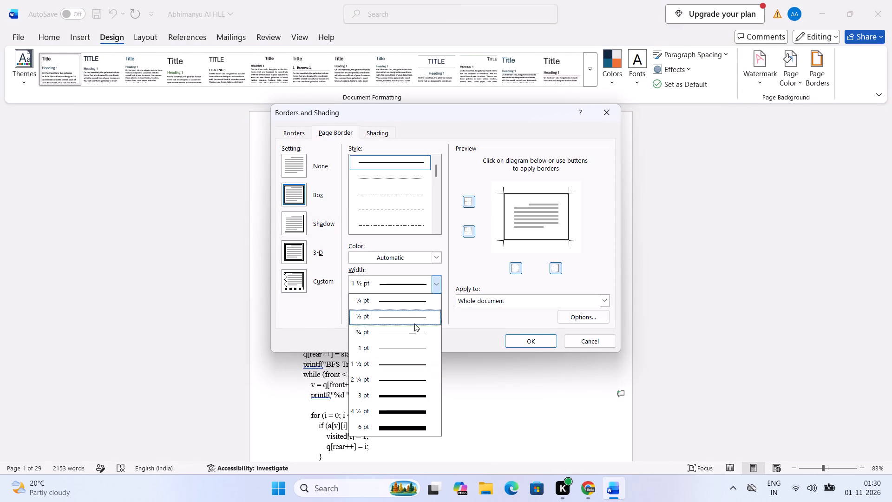
{"action": "left_click", "coordinate": [412, 396]}
{"action": "left_click", "coordinate": [546, 346]}
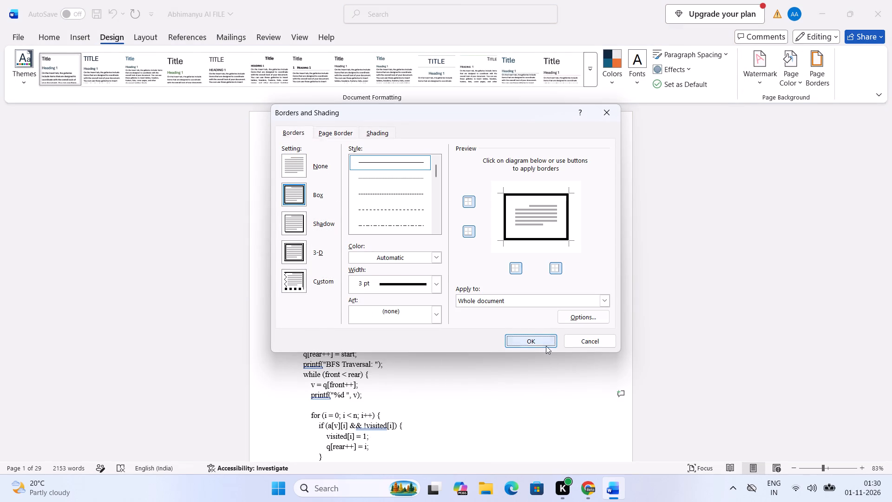
Examine the new page border around the Program-1 and Program-2 pages at full and reduced zoom.
{"action": "scroll", "coordinate": [484, 267], "scroll_direction": "down", "scroll_amount": 15}
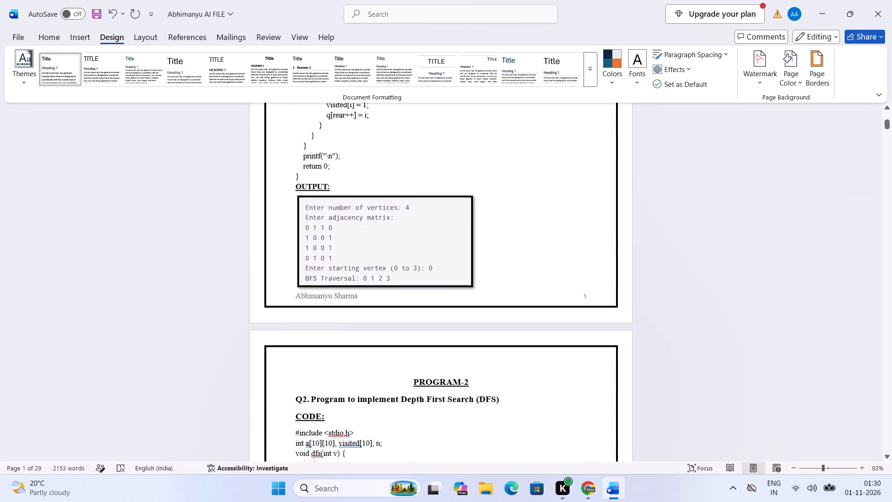
{"action": "scroll", "coordinate": [485, 267], "scroll_direction": "up", "scroll_amount": 12}
{"action": "scroll", "coordinate": [485, 267], "scroll_direction": "down", "scroll_amount": 3}
{"action": "scroll", "coordinate": [485, 267], "scroll_direction": "up", "scroll_amount": 7}
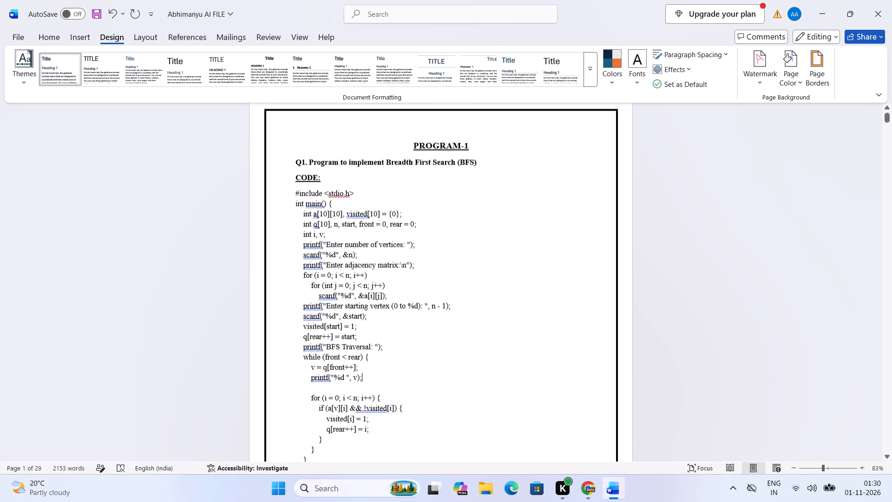
{"action": "scroll", "coordinate": [485, 267], "scroll_direction": "up", "scroll_amount": 2}
{"action": "scroll", "coordinate": [485, 267], "scroll_direction": "down", "scroll_amount": 4, "text": "ctrl"}
{"action": "scroll", "coordinate": [477, 299], "scroll_direction": "down", "scroll_amount": 3}
{"action": "scroll", "coordinate": [498, 231], "scroll_direction": "down", "scroll_amount": 4}
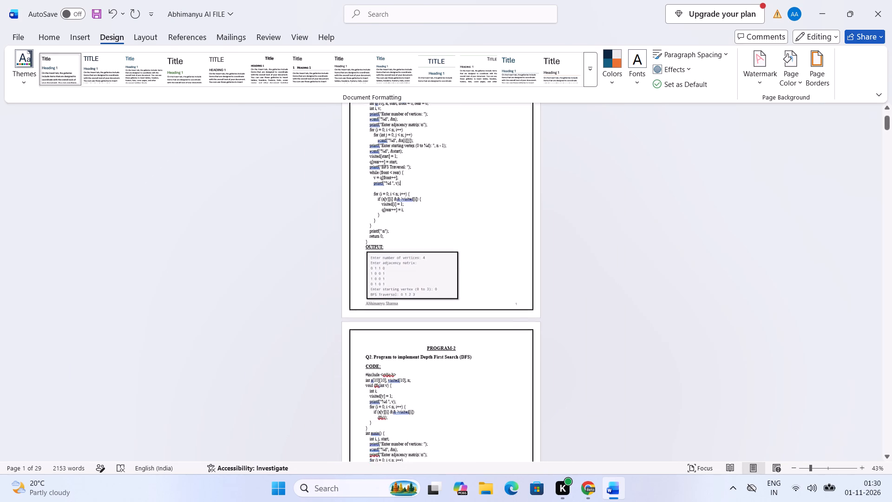
{"action": "scroll", "coordinate": [498, 231], "scroll_direction": "up", "scroll_amount": 9}
{"action": "left_click", "coordinate": [442, 126]}
{"action": "left_click", "coordinate": [436, 119]}
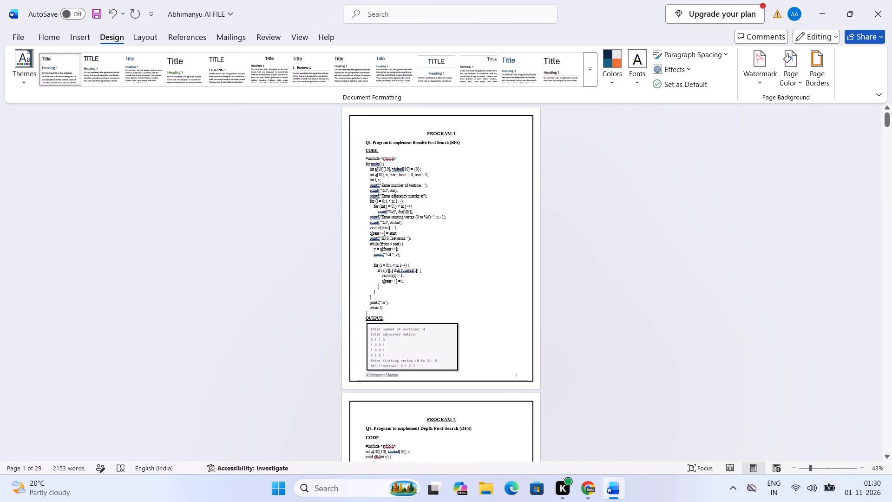
{"action": "left_click", "coordinate": [448, 203]}
Nudge the BFS output screenshot on page 1 slightly upward, away from the footer.
{"action": "scroll", "coordinate": [448, 203], "scroll_direction": "down", "scroll_amount": 5}
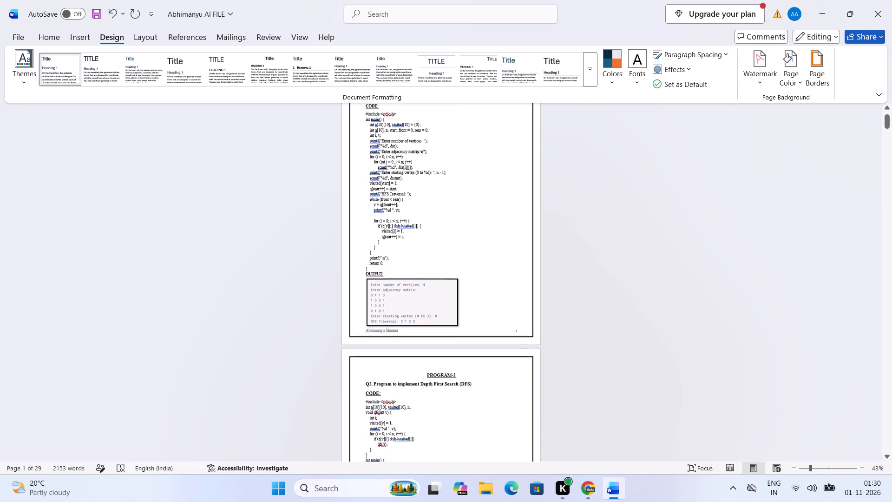
{"action": "scroll", "coordinate": [451, 213], "scroll_direction": "down", "scroll_amount": 2}
{"action": "left_click", "coordinate": [421, 259]}
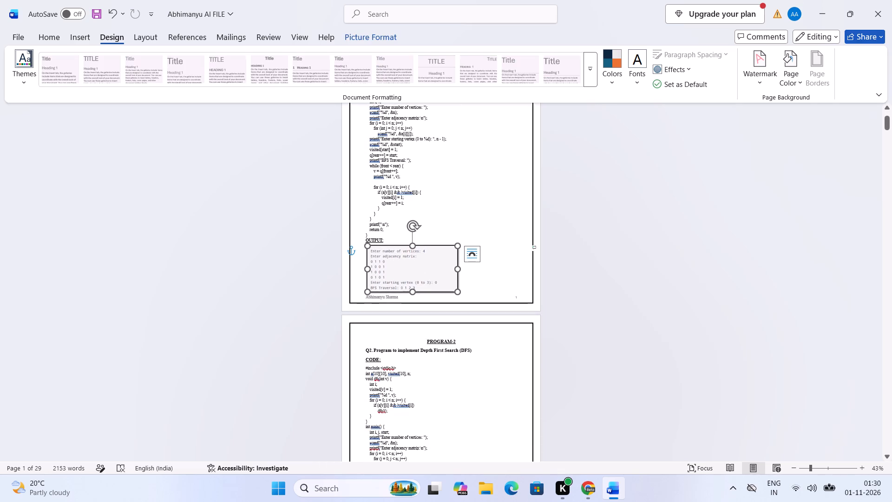
{"action": "key", "text": "Up"}
{"action": "key", "text": "Up"}
{"action": "key", "text": "Up"}
{"action": "key", "text": "Down"}
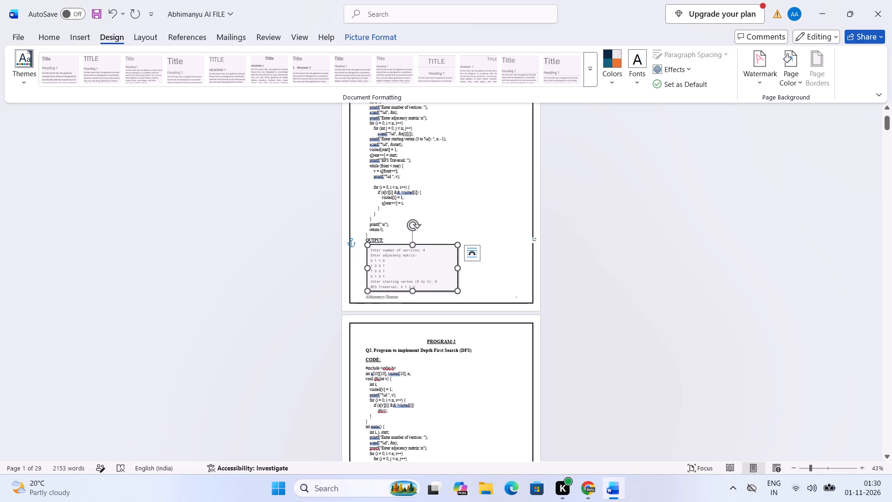
{"action": "left_click", "coordinate": [543, 277]}
Move the BFS code's final closing brace onto the "return 0;" line after four spaces, and add an empty line before OUTPUT.
{"action": "scroll", "coordinate": [501, 265], "scroll_direction": "down", "scroll_amount": 9}
{"action": "scroll", "coordinate": [478, 291], "scroll_direction": "up", "scroll_amount": 3}
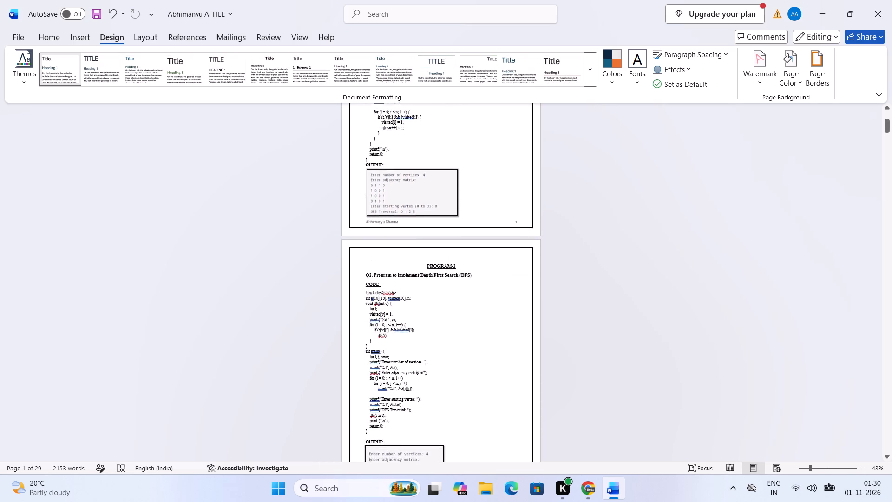
{"action": "left_click", "coordinate": [366, 173]}
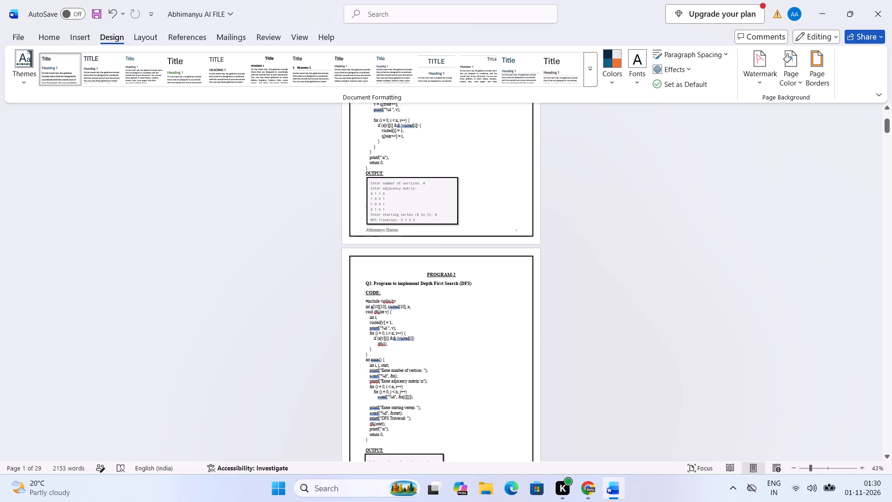
{"action": "scroll", "coordinate": [389, 192], "scroll_direction": "up", "scroll_amount": 1}
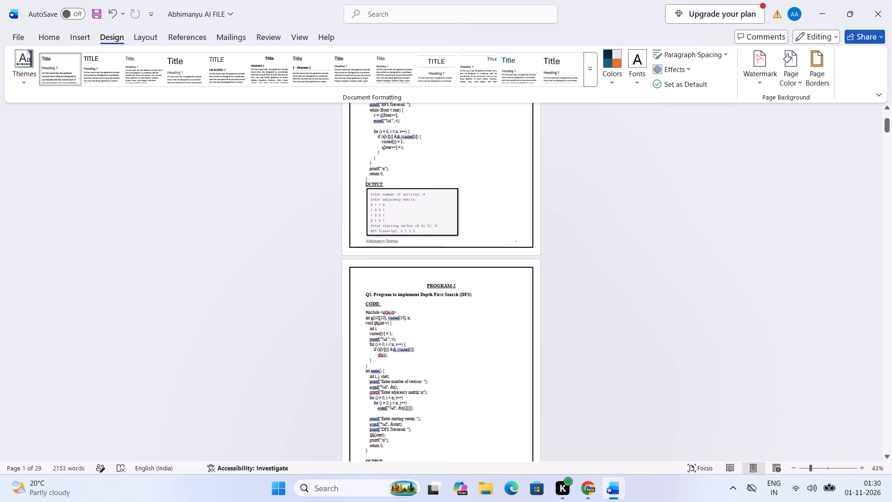
{"action": "left_click", "coordinate": [365, 179]}
{"action": "key", "text": "BackSpace"}
{"action": "key", "text": "space"}
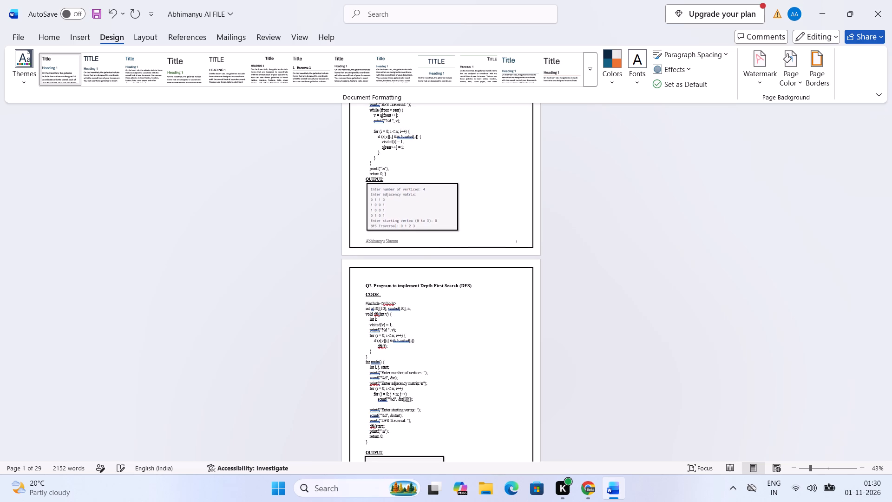
{"action": "key", "text": "space"}
{"action": "key", "text": "space"}
{"action": "key", "text": "space"}
{"action": "key", "text": "Right"}
{"action": "key", "text": "bracketright"}
{"action": "key", "text": "BackSpace"}
{"action": "key", "text": "BackSpace"}
{"action": "key", "text": "ctrl+z"}
{"action": "key", "text": "Return"}
{"action": "left_click", "coordinate": [495, 199]}
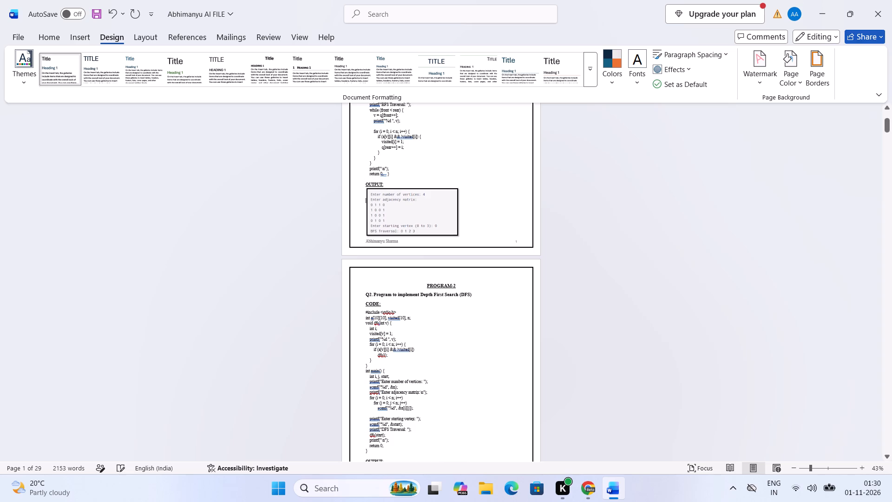
Nudge the DFS output screenshot on the Program-2 page slightly downward below its OUTPUT heading.
{"action": "left_click", "coordinate": [455, 275]}
{"action": "scroll", "coordinate": [442, 375], "scroll_direction": "down", "scroll_amount": 12}
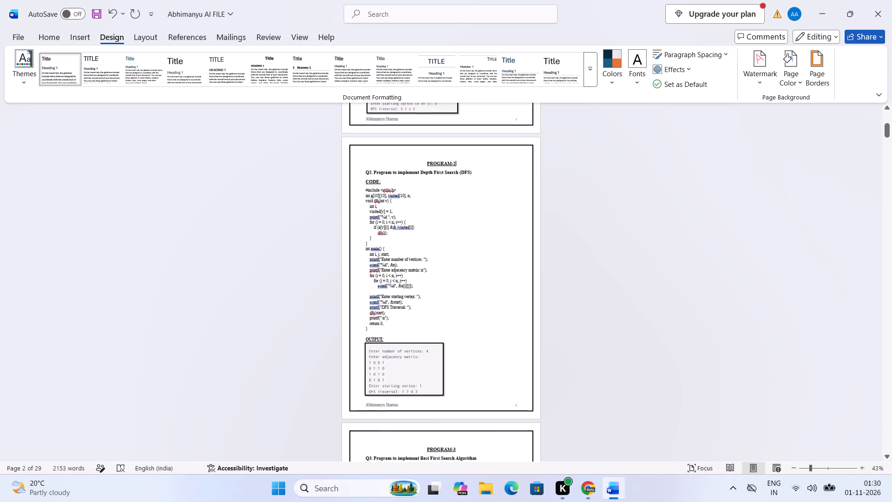
{"action": "scroll", "coordinate": [454, 326], "scroll_direction": "down", "scroll_amount": 5}
{"action": "left_click", "coordinate": [421, 314]}
{"action": "key", "text": "Down"}
{"action": "key", "text": "Down"}
{"action": "key", "text": "Down"}
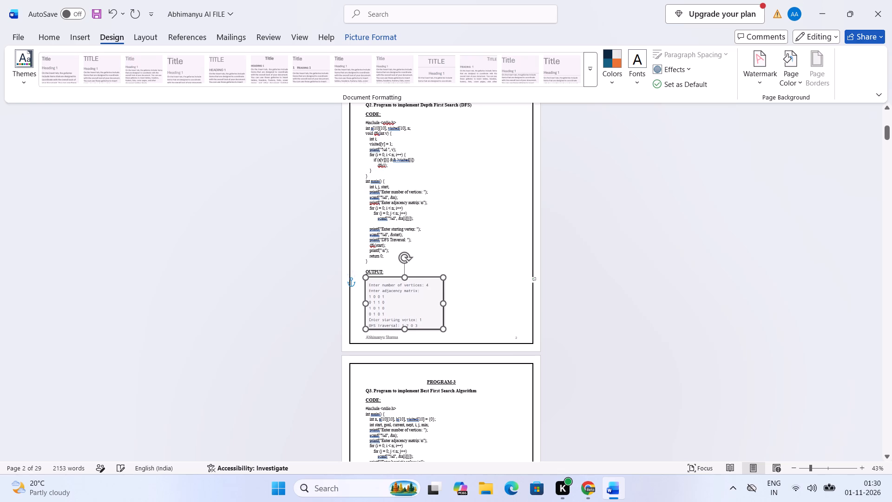
{"action": "key", "text": "Down"}
{"action": "key", "text": "Up"}
{"action": "key", "text": "Down"}
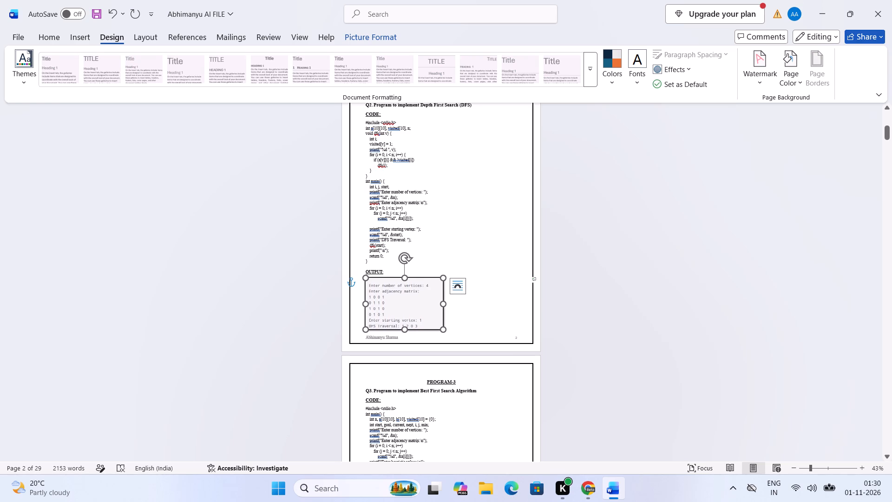
{"action": "left_click", "coordinate": [481, 303]}
Set the line spacing of the entire Program-4 A* Search code, from the first include to the last brace, to 1.15.
{"action": "scroll", "coordinate": [482, 304], "scroll_direction": "down", "scroll_amount": 14}
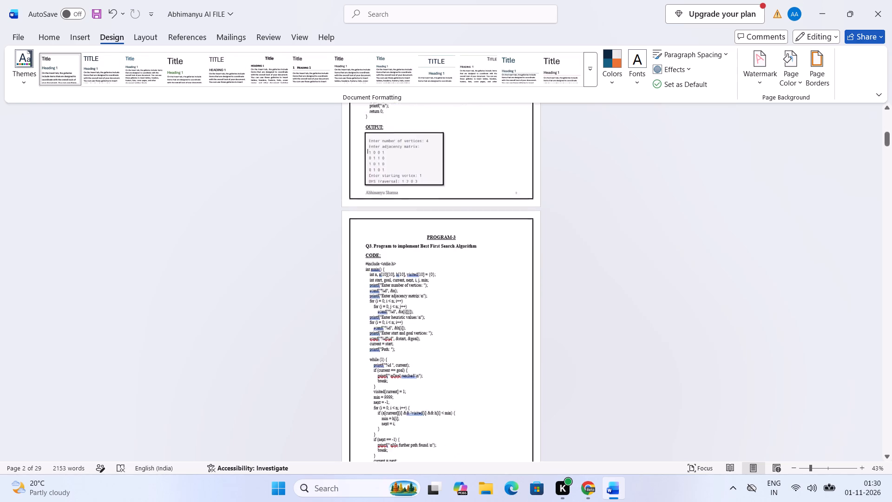
{"action": "scroll", "coordinate": [459, 317], "scroll_direction": "down", "scroll_amount": 9}
{"action": "scroll", "coordinate": [455, 319], "scroll_direction": "down", "scroll_amount": 16}
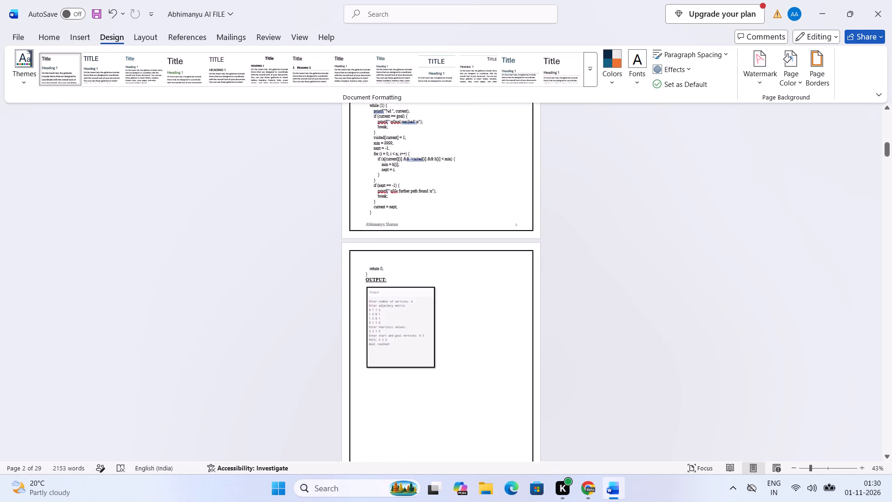
{"action": "scroll", "coordinate": [430, 352], "scroll_direction": "down", "scroll_amount": 19}
{"action": "scroll", "coordinate": [433, 351], "scroll_direction": "down", "scroll_amount": 3}
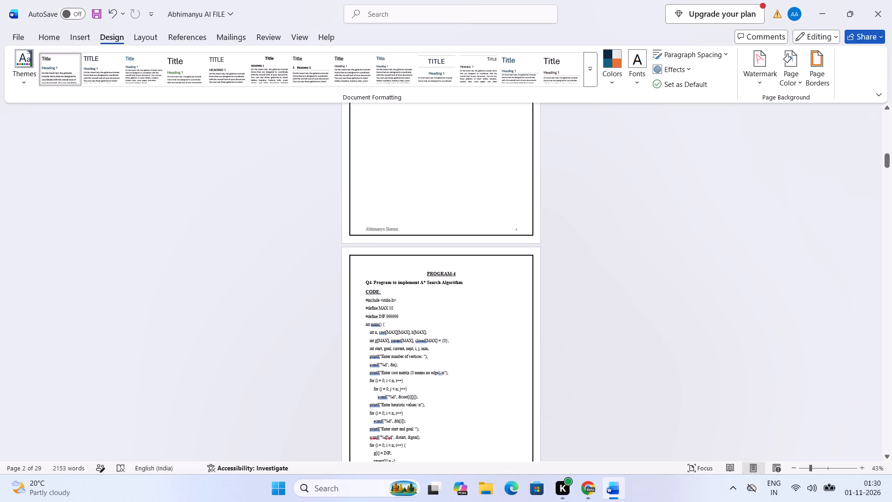
{"action": "left_click", "coordinate": [425, 264]}
{"action": "scroll", "coordinate": [425, 292], "scroll_direction": "down", "scroll_amount": 19}
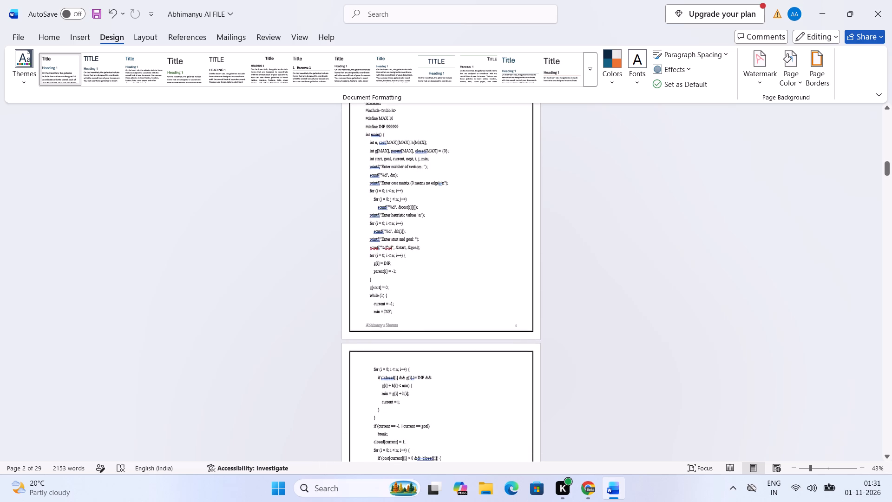
{"action": "scroll", "coordinate": [425, 293], "scroll_direction": "down", "scroll_amount": 20}
{"action": "scroll", "coordinate": [425, 293], "scroll_direction": "down", "scroll_amount": 9}
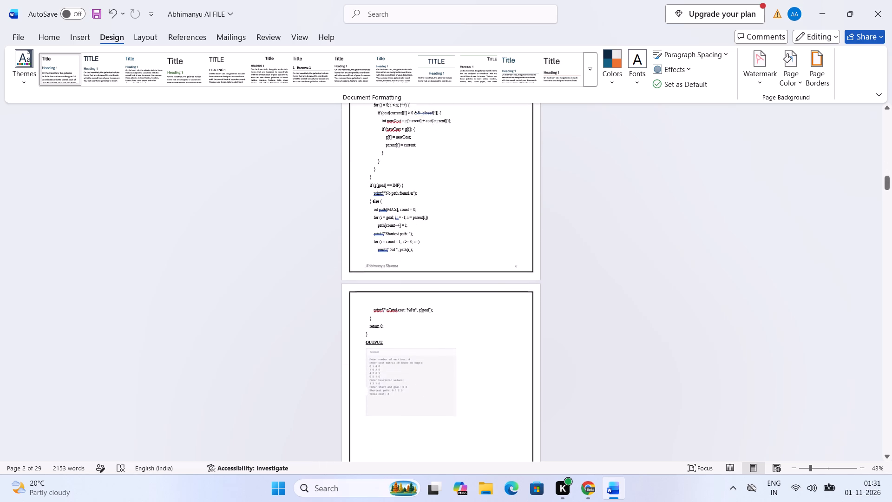
{"action": "scroll", "coordinate": [419, 328], "scroll_direction": "down", "scroll_amount": 1}
{"action": "left_click_drag", "start_coordinate": [367, 322], "coordinate": [366, 297]}
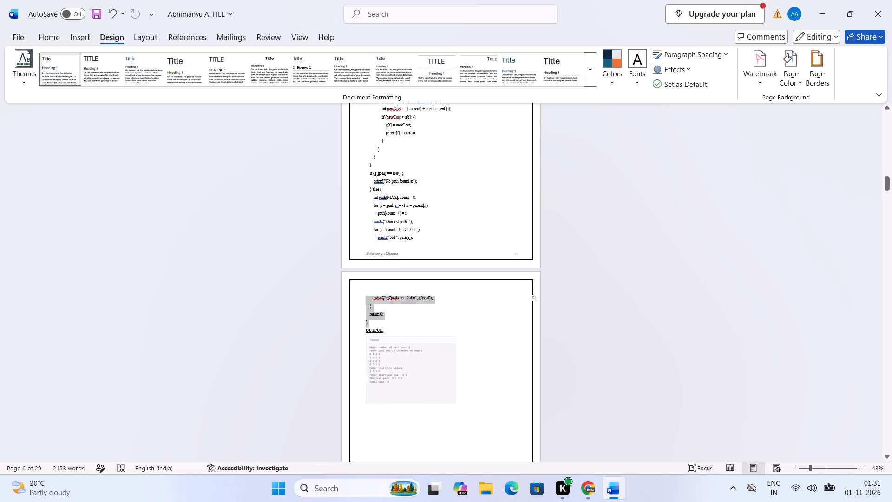
{"action": "left_click_drag", "start_coordinate": [366, 297], "coordinate": [376, 210]}
{"action": "scroll", "coordinate": [379, 210], "scroll_direction": "up", "scroll_amount": 10}
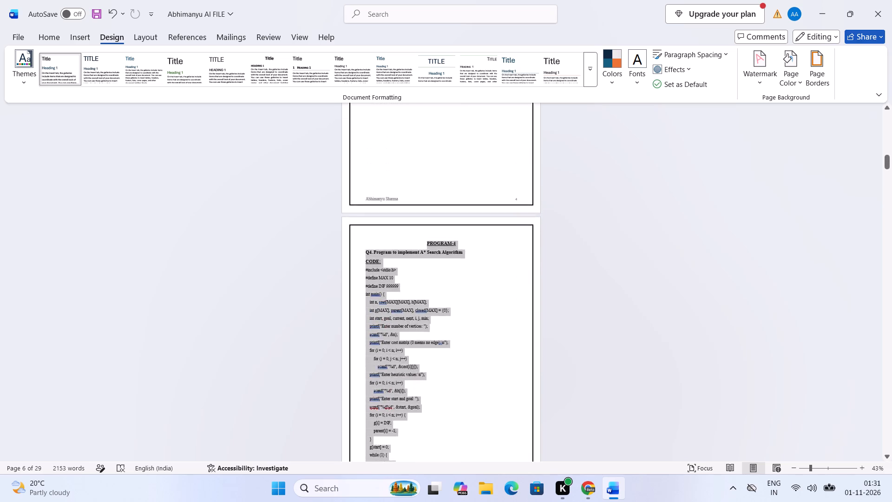
{"action": "scroll", "coordinate": [376, 210], "scroll_direction": "up", "scroll_amount": 1}
{"action": "left_click_drag", "start_coordinate": [376, 210], "coordinate": [362, 274]}
{"action": "scroll", "coordinate": [362, 274], "scroll_direction": "up", "scroll_amount": 1}
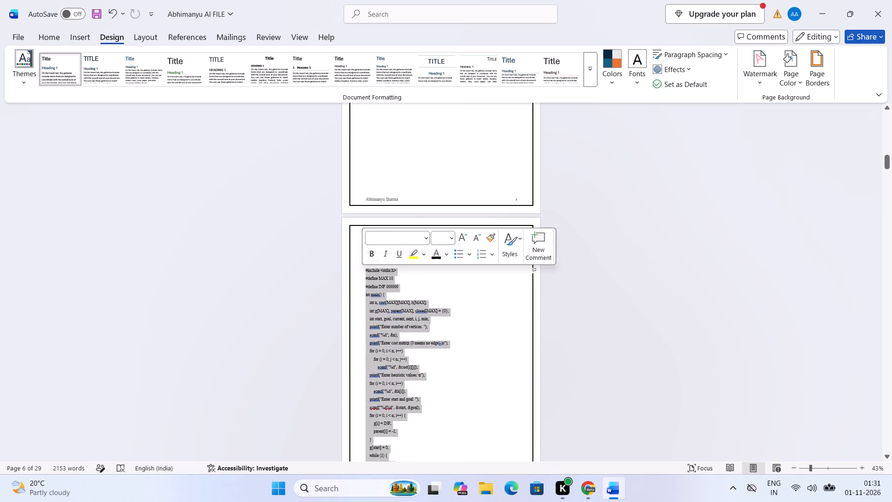
{"action": "left_click", "coordinate": [51, 34]}
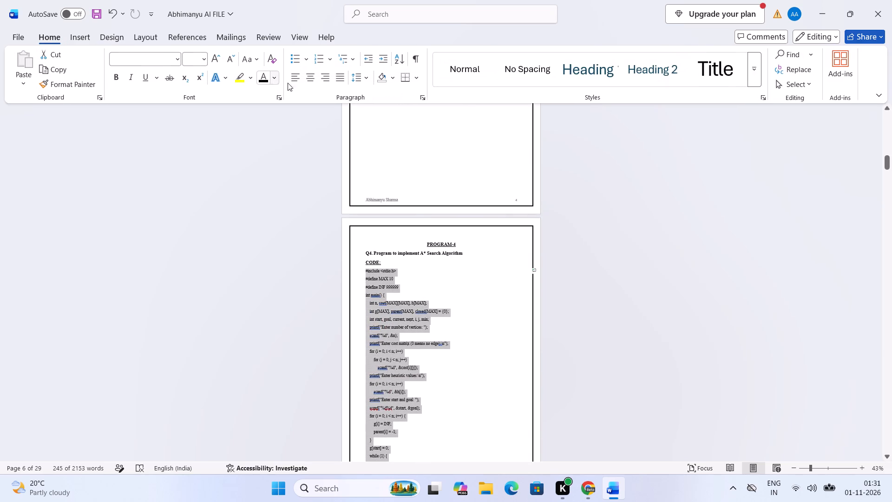
{"action": "left_click", "coordinate": [354, 79]}
{"action": "left_click", "coordinate": [361, 96]}
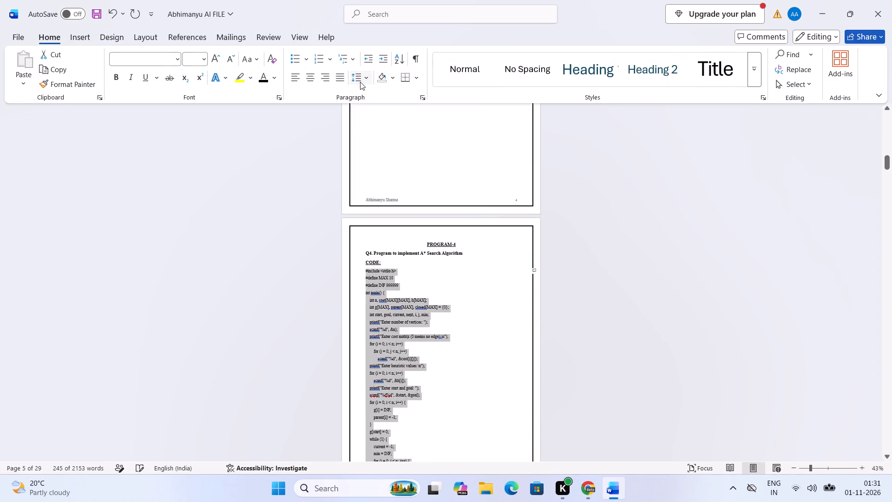
{"action": "left_click", "coordinate": [359, 79]}
{"action": "left_click", "coordinate": [426, 110]}
Remove the space after paragraphs throughout the selected Program-4 code.
{"action": "left_click", "coordinate": [359, 83]}
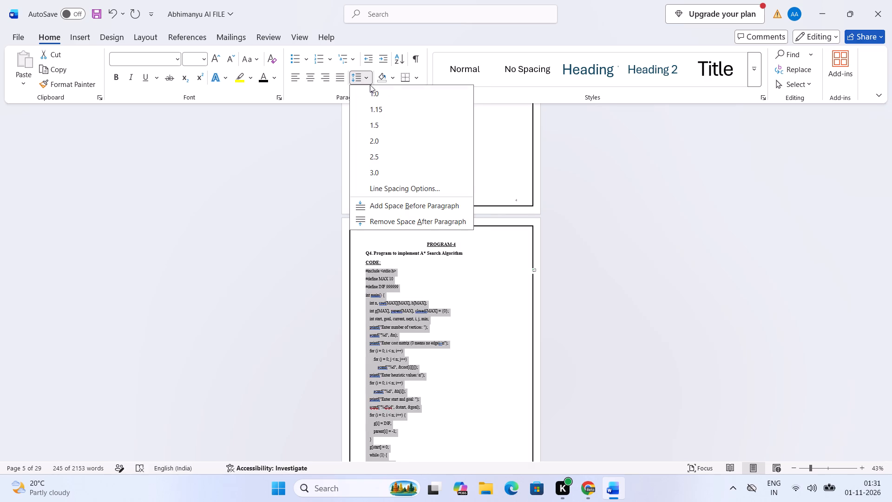
{"action": "left_click", "coordinate": [458, 215]}
{"action": "scroll", "coordinate": [466, 291], "scroll_direction": "down", "scroll_amount": 4}
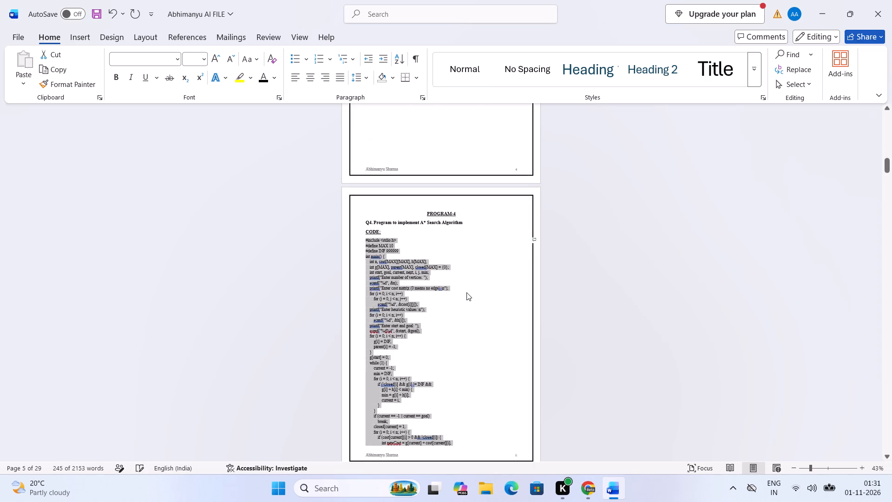
{"action": "scroll", "coordinate": [466, 292], "scroll_direction": "down", "scroll_amount": 7}
Reapply 1.15 line spacing to the selected Program-4 code and deselect it.
{"action": "left_click", "coordinate": [364, 73]}
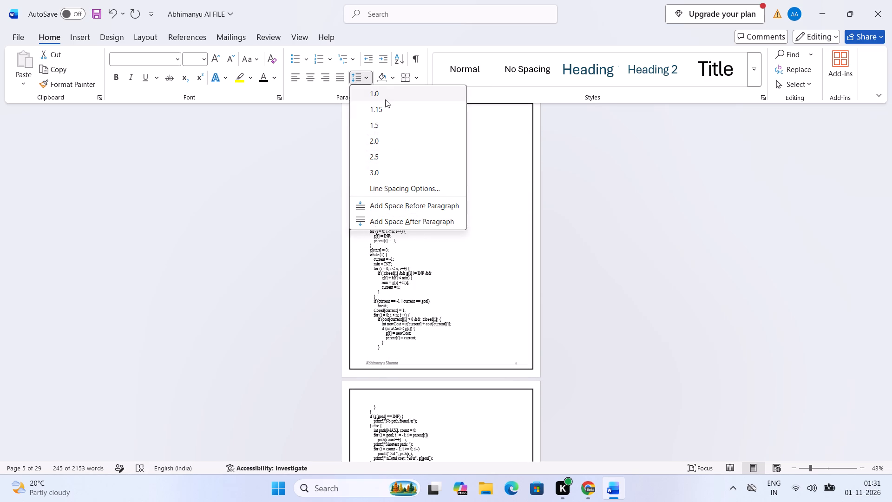
{"action": "left_click", "coordinate": [390, 109]}
{"action": "left_click", "coordinate": [361, 79]}
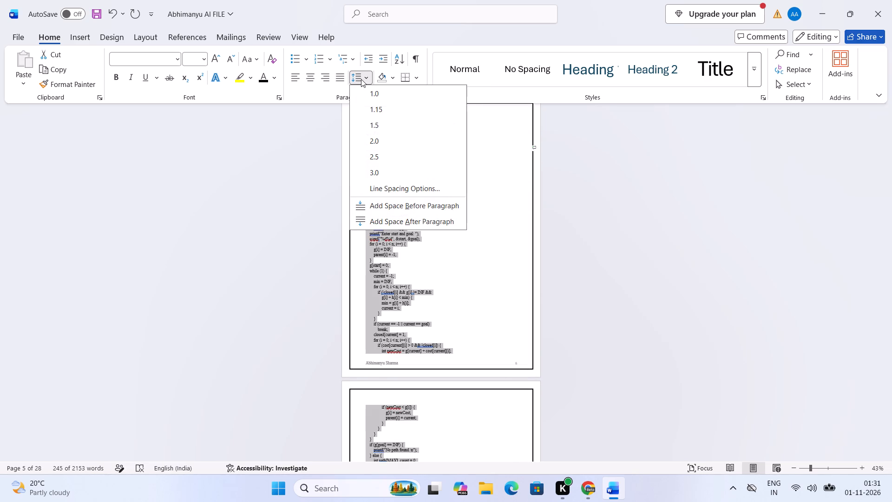
{"action": "left_click", "coordinate": [510, 230]}
{"action": "left_click", "coordinate": [438, 238]}
{"action": "left_click", "coordinate": [381, 177]}
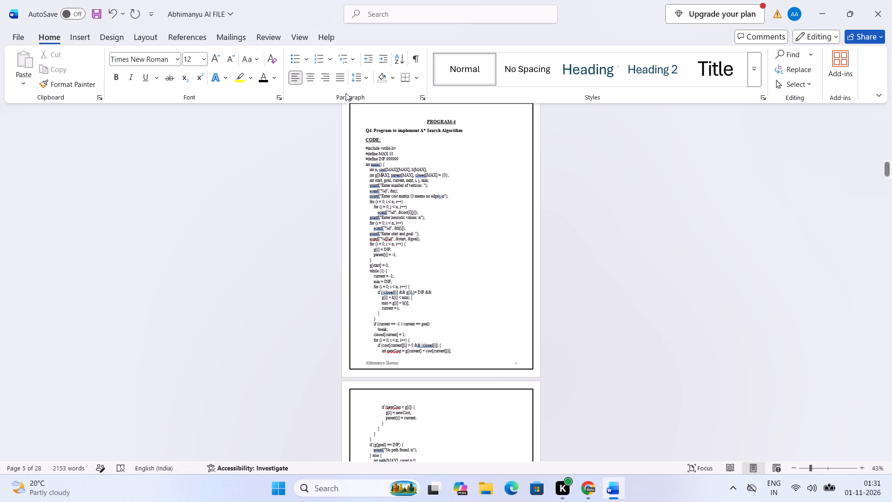
{"action": "left_click", "coordinate": [355, 82]}
{"action": "left_click", "coordinate": [359, 81]}
Apply the simple black rectangular frame picture style to the Program-4 output screenshot.
{"action": "scroll", "coordinate": [465, 318], "scroll_direction": "down", "scroll_amount": 10}
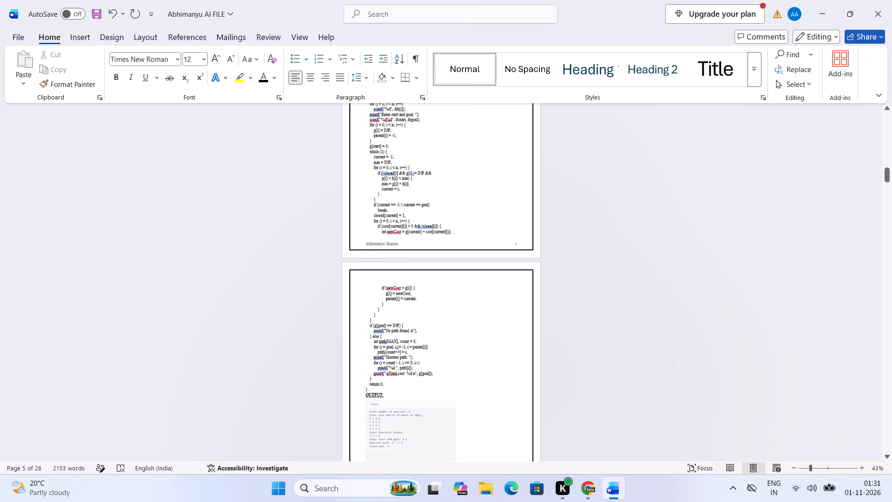
{"action": "scroll", "coordinate": [465, 318], "scroll_direction": "down", "scroll_amount": 7}
{"action": "left_click", "coordinate": [406, 348]}
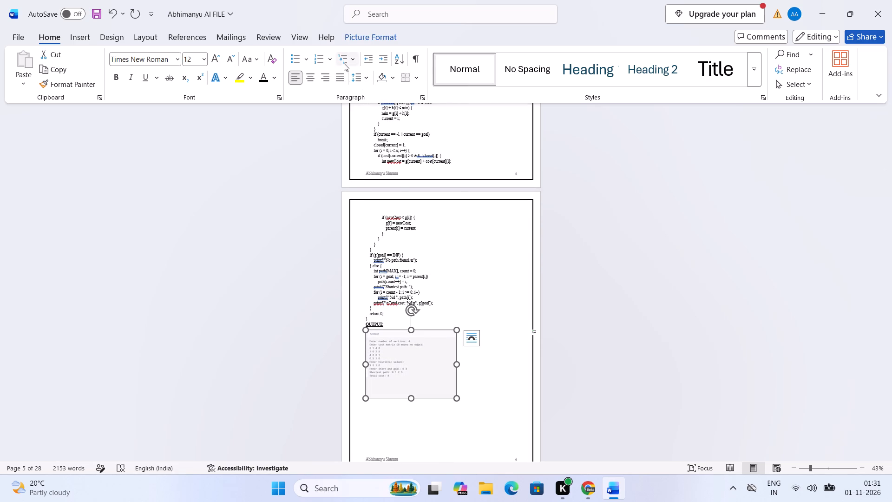
{"action": "left_click", "coordinate": [374, 36]}
{"action": "left_click", "coordinate": [480, 69]}
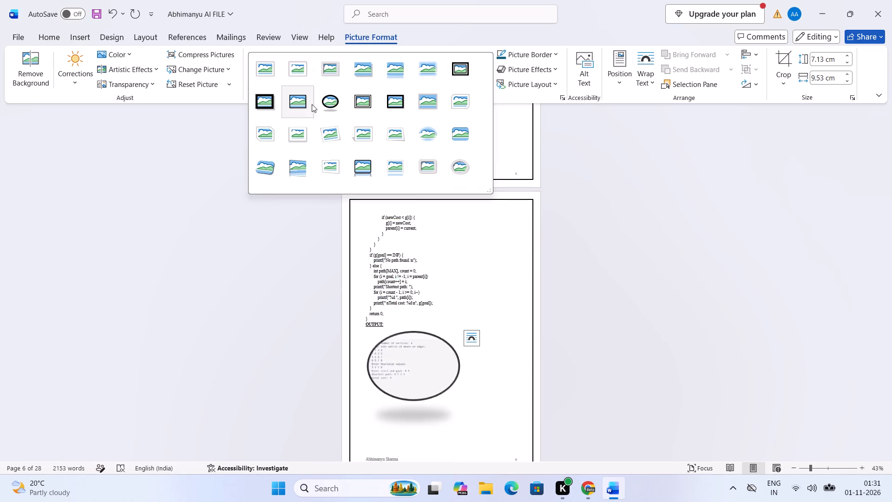
{"action": "left_click", "coordinate": [312, 104]}
{"action": "scroll", "coordinate": [465, 300], "scroll_direction": "down", "scroll_amount": 3}
{"action": "left_click", "coordinate": [449, 332]}
{"action": "left_click", "coordinate": [489, 322]}
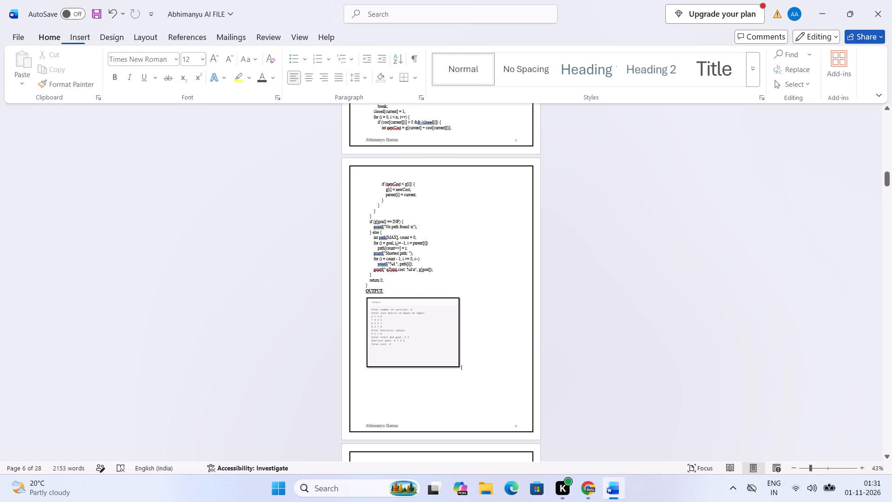
Set the text wrapping of the Program-4 output screenshot to In Front of Text.
{"action": "scroll", "coordinate": [440, 334], "scroll_direction": "down", "scroll_amount": 2}
{"action": "left_click", "coordinate": [439, 331]}
{"action": "left_click", "coordinate": [479, 287]}
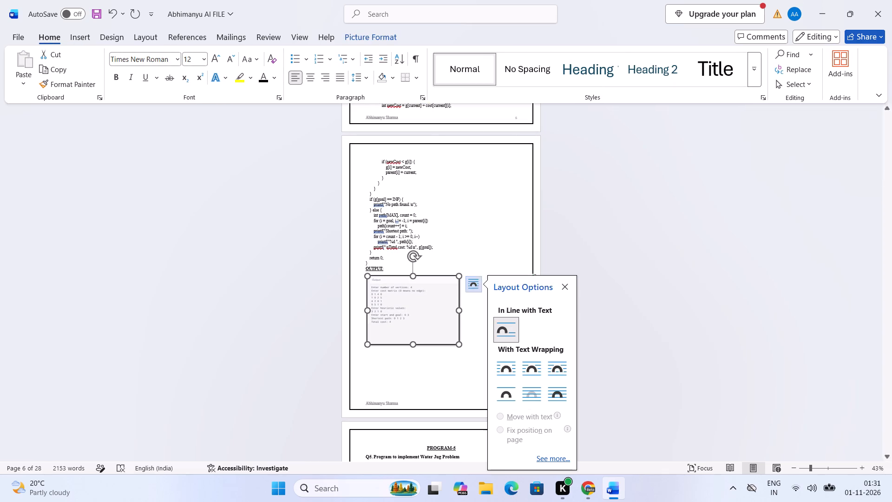
{"action": "left_click", "coordinate": [563, 392]}
{"action": "left_click", "coordinate": [475, 323]}
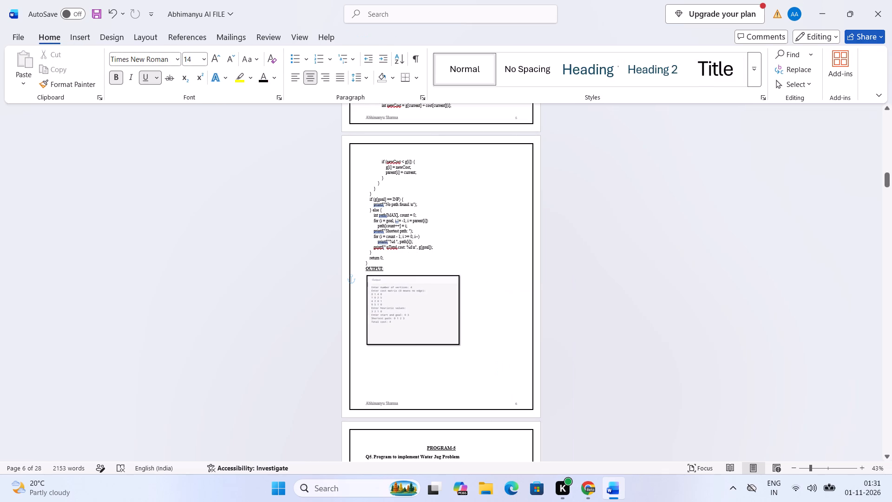
Position the Program-4 output screenshot directly beneath the OUTPUT heading, aligned with the left text margin, and deselect it.
{"action": "left_click_drag", "start_coordinate": [418, 317], "coordinate": [421, 314]}
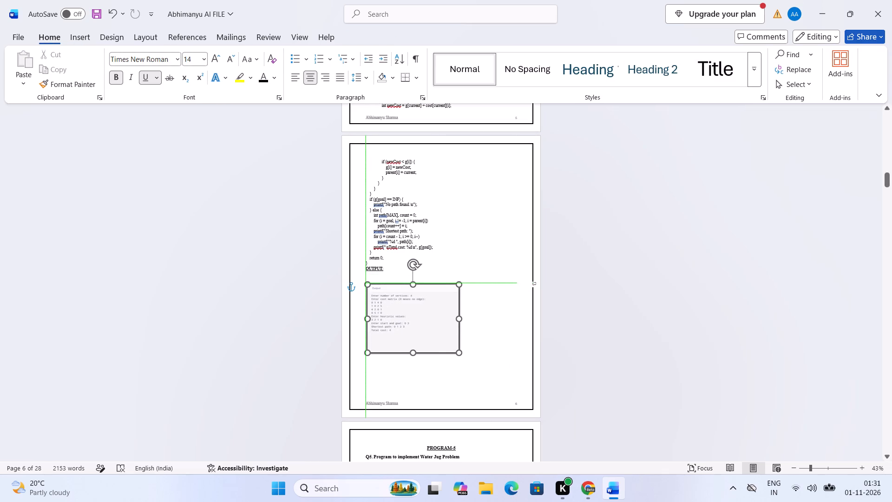
{"action": "left_click_drag", "start_coordinate": [421, 314], "coordinate": [416, 332]}
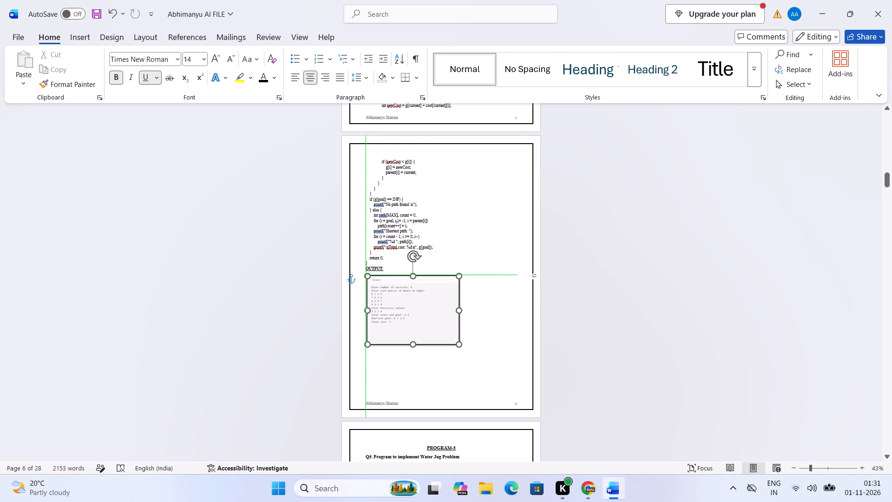
{"action": "left_click_drag", "start_coordinate": [416, 332], "coordinate": [416, 332]}
{"action": "left_click", "coordinate": [412, 327]}
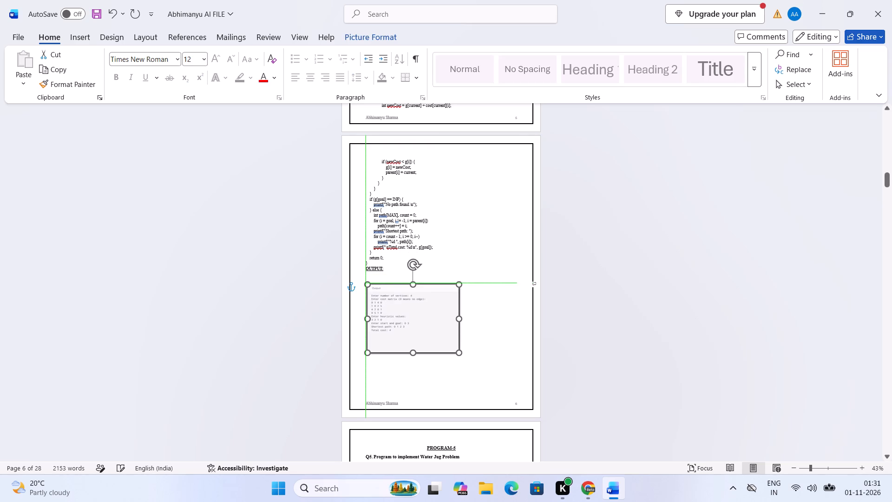
{"action": "left_click", "coordinate": [411, 324]}
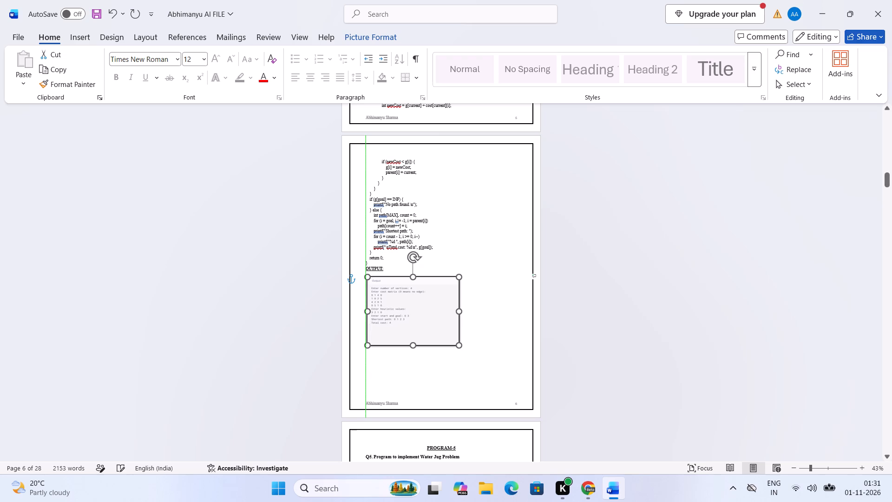
{"action": "left_click", "coordinate": [517, 330]}
Insert one blank line between the end of the Program-4 code and its OUTPUT heading.
{"action": "left_click", "coordinate": [394, 270]}
{"action": "left_click", "coordinate": [390, 267]}
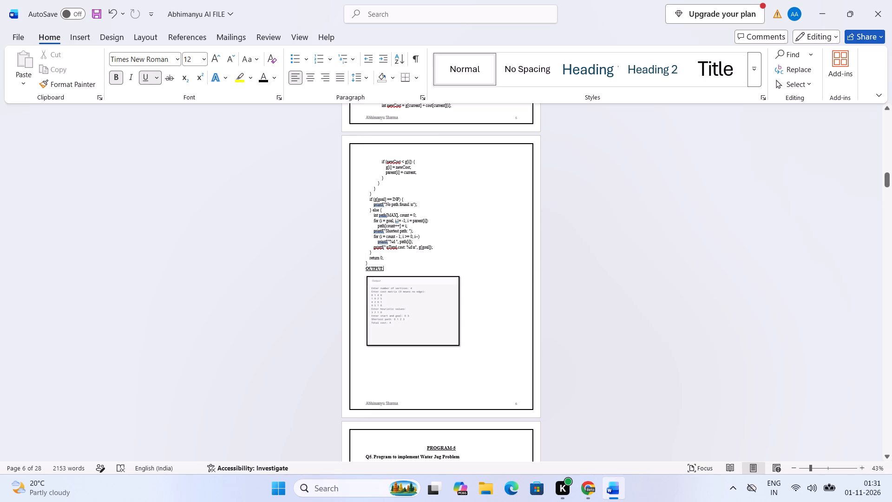
{"action": "left_click", "coordinate": [385, 260]}
{"action": "left_click", "coordinate": [385, 262]}
{"action": "key", "text": "Return"}
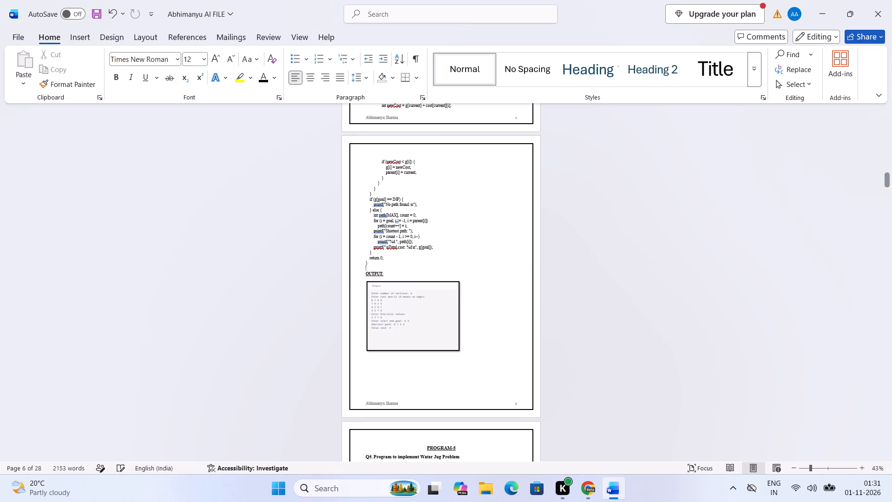
{"action": "left_click", "coordinate": [483, 344]}
Remove the space after paragraphs throughout the entire Program-5 code, from the first include line to the closing brace.
{"action": "scroll", "coordinate": [450, 330], "scroll_direction": "up", "scroll_amount": 3}
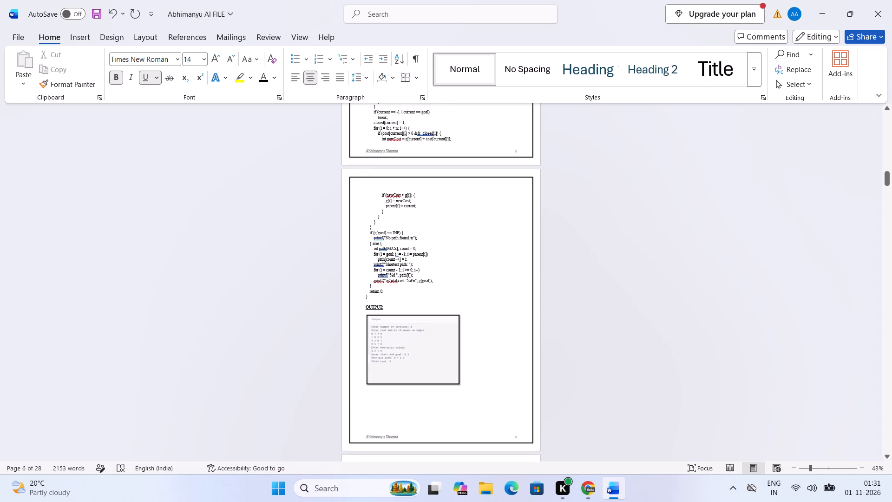
{"action": "scroll", "coordinate": [444, 329], "scroll_direction": "up", "scroll_amount": 20}
{"action": "scroll", "coordinate": [444, 329], "scroll_direction": "up", "scroll_amount": 6}
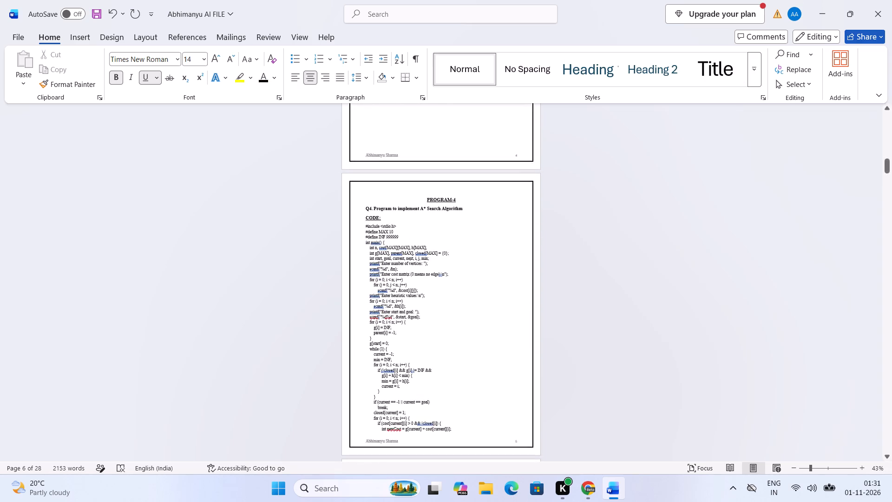
{"action": "scroll", "coordinate": [444, 329], "scroll_direction": "down", "scroll_amount": 8}
{"action": "scroll", "coordinate": [443, 329], "scroll_direction": "down", "scroll_amount": 14}
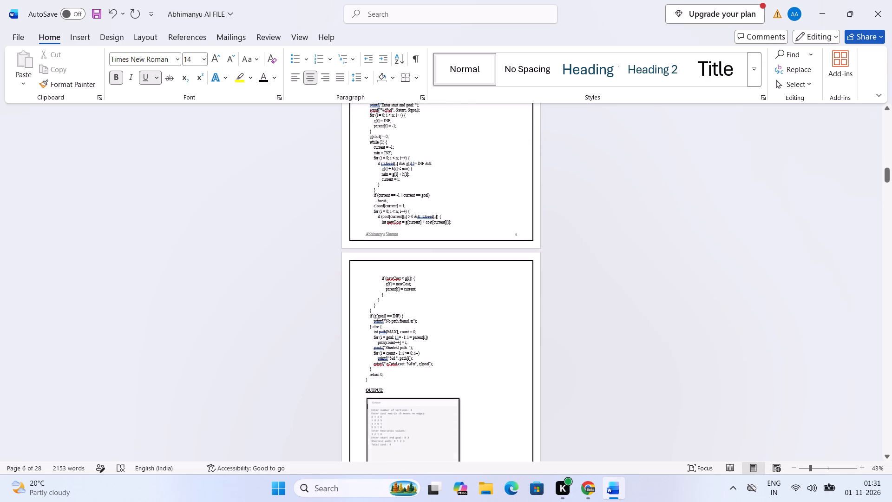
{"action": "scroll", "coordinate": [443, 329], "scroll_direction": "down", "scroll_amount": 20}
{"action": "scroll", "coordinate": [443, 329], "scroll_direction": "down", "scroll_amount": 7}
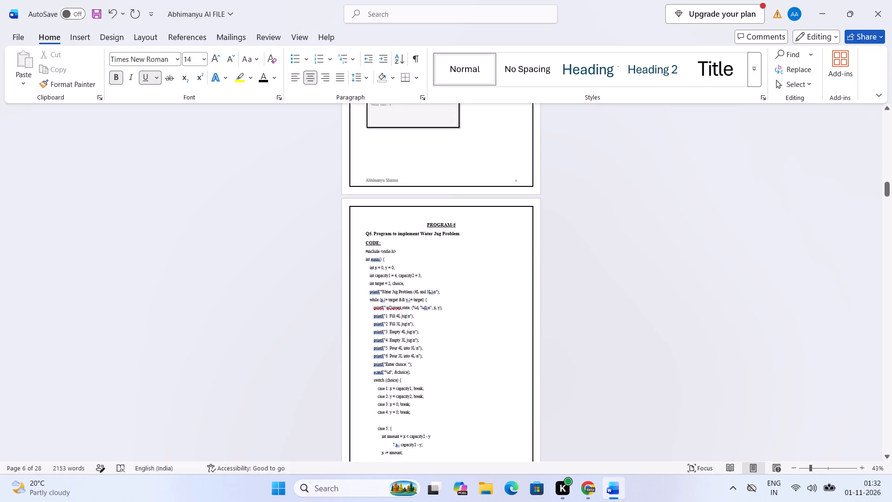
{"action": "left_click", "coordinate": [414, 216]}
{"action": "scroll", "coordinate": [424, 268], "scroll_direction": "down", "scroll_amount": 11}
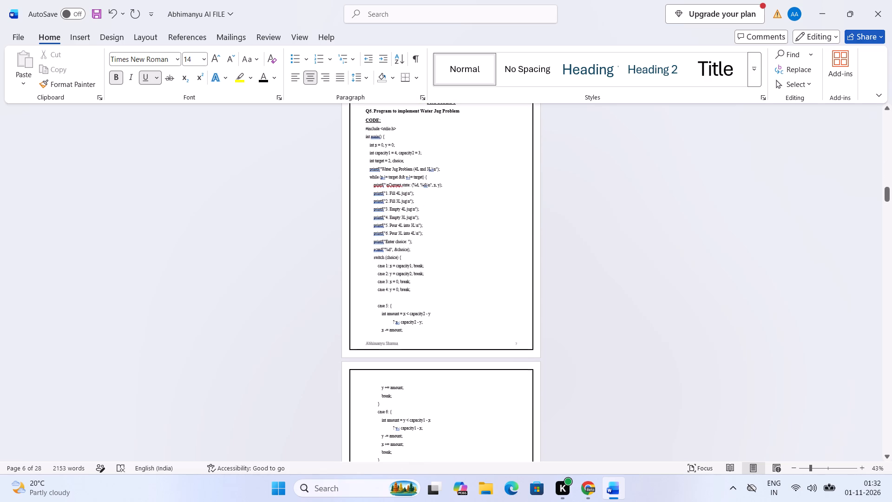
{"action": "left_click_drag", "start_coordinate": [364, 130], "coordinate": [399, 204]}
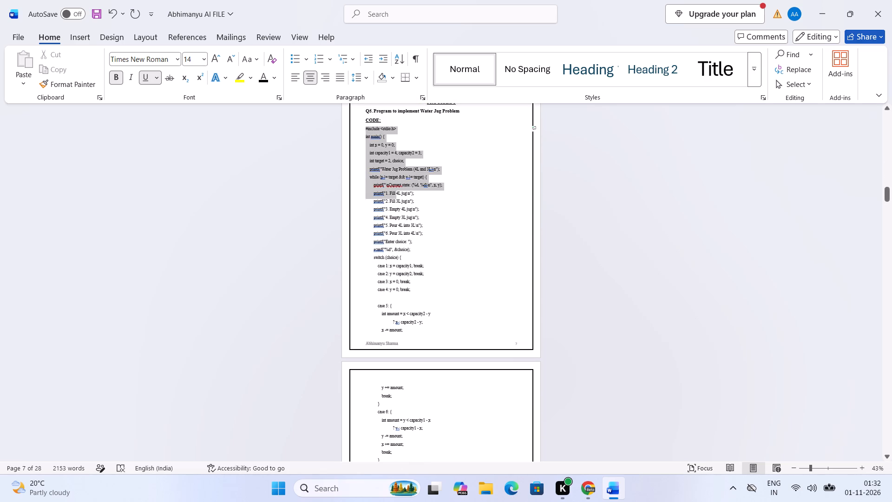
{"action": "left_click_drag", "start_coordinate": [399, 204], "coordinate": [417, 279]}
{"action": "scroll", "coordinate": [401, 241], "scroll_direction": "down", "scroll_amount": 3}
{"action": "scroll", "coordinate": [401, 241], "scroll_direction": "up", "scroll_amount": 1}
{"action": "scroll", "coordinate": [413, 274], "scroll_direction": "down", "scroll_amount": 11}
{"action": "scroll", "coordinate": [417, 279], "scroll_direction": "up", "scroll_amount": 1}
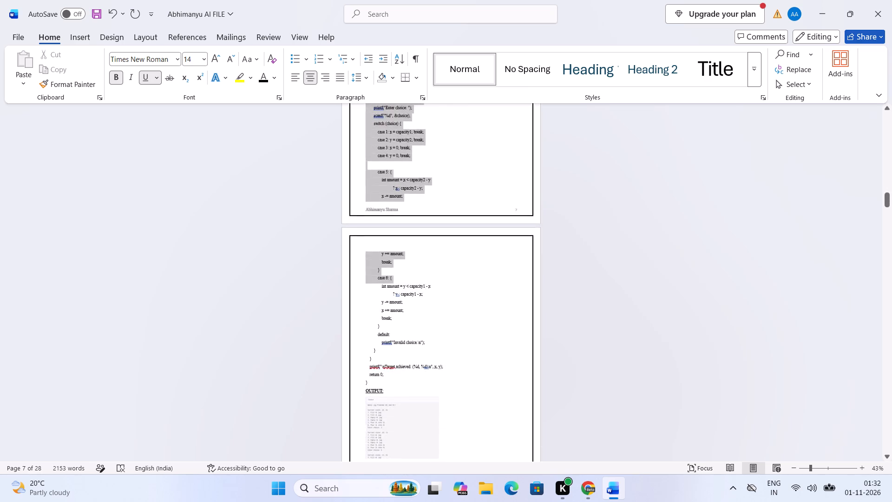
{"action": "scroll", "coordinate": [417, 279], "scroll_direction": "down", "scroll_amount": 8}
{"action": "left_click_drag", "start_coordinate": [417, 279], "coordinate": [367, 295]}
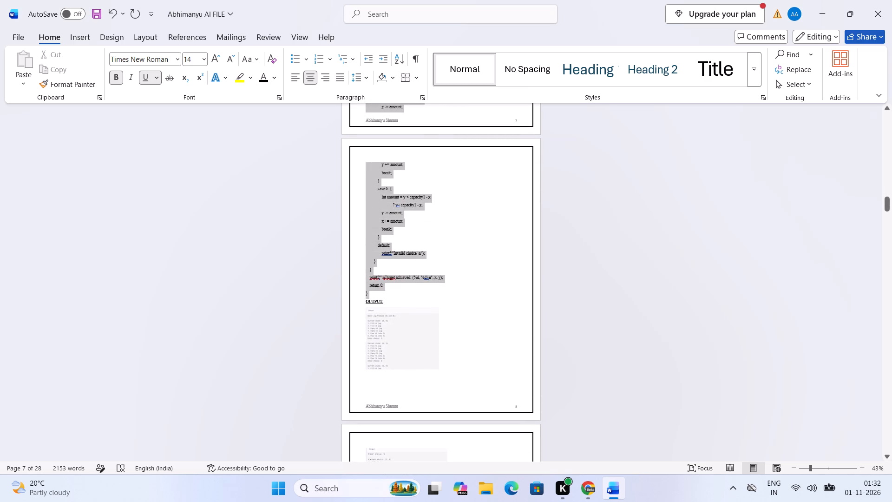
{"action": "left_click_drag", "start_coordinate": [367, 295], "coordinate": [367, 293]}
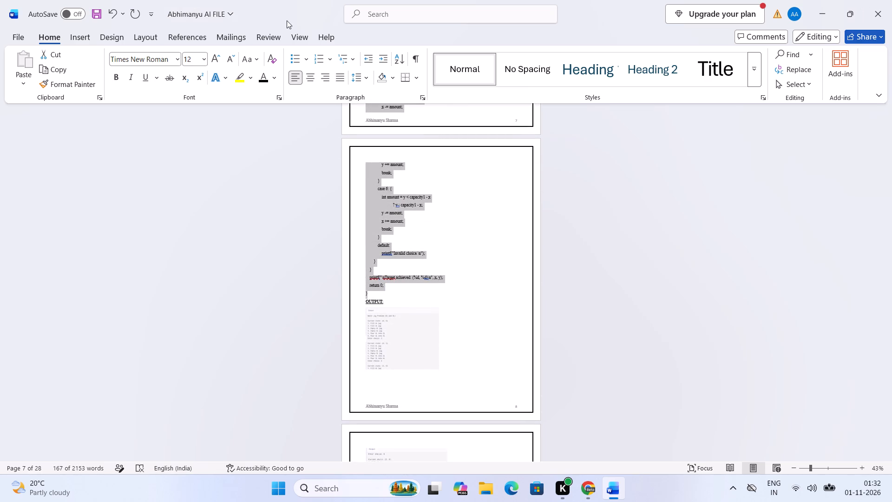
{"action": "left_click", "coordinate": [142, 35]}
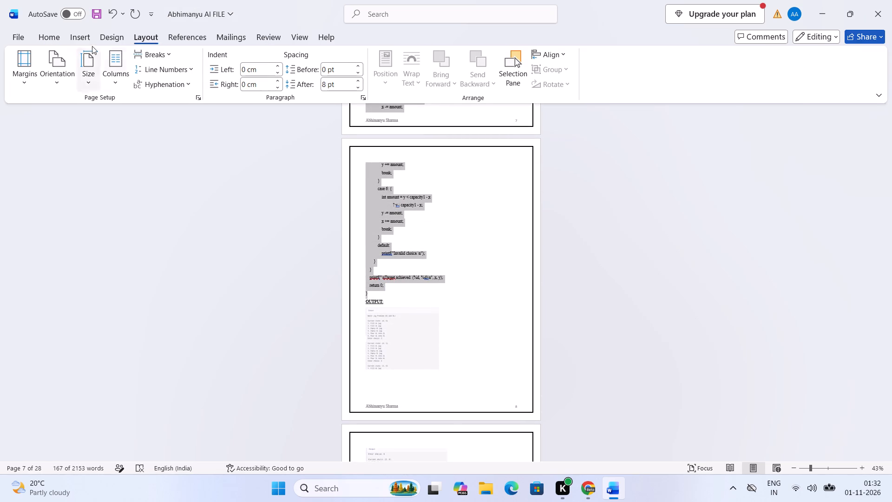
{"action": "left_click", "coordinate": [62, 37]}
{"action": "left_click", "coordinate": [361, 75]}
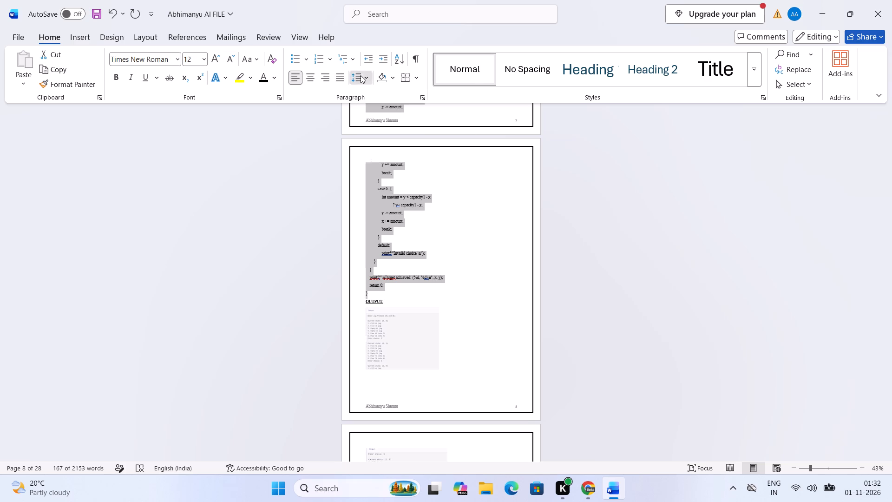
{"action": "left_click", "coordinate": [424, 222]}
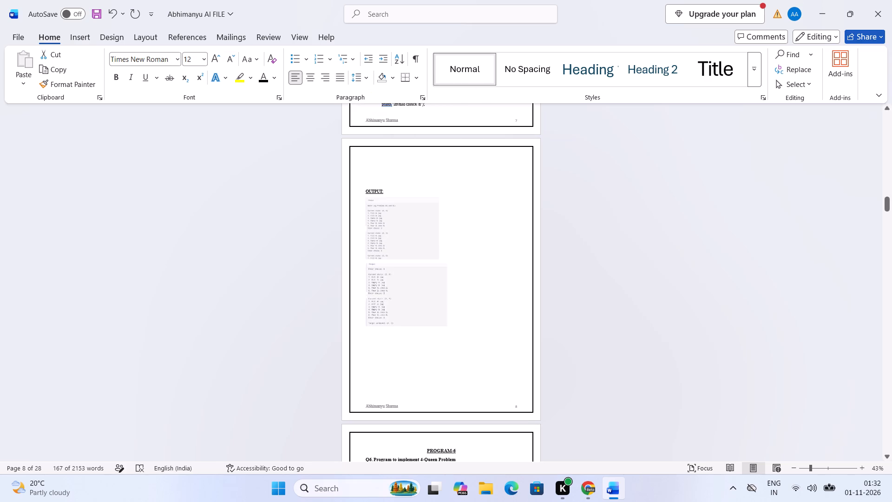
Set the line spacing of the selected Program-5 code to 1.0.
{"action": "left_click", "coordinate": [361, 77]}
{"action": "left_click", "coordinate": [379, 97]}
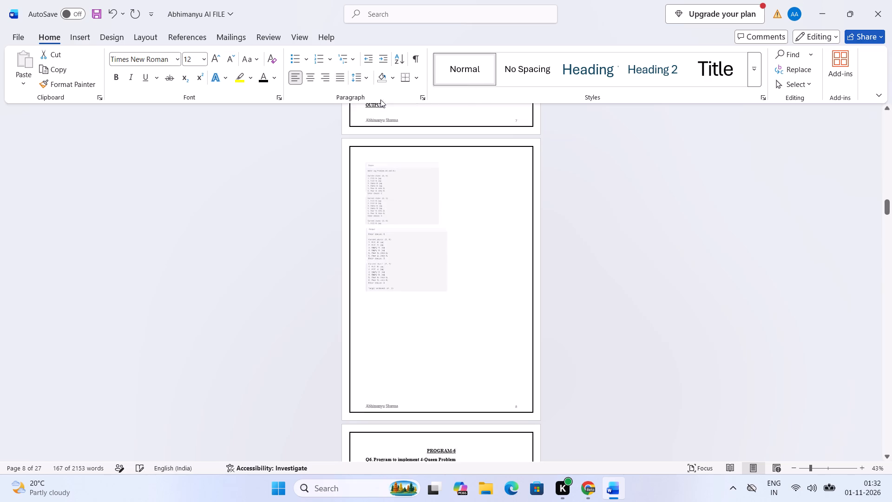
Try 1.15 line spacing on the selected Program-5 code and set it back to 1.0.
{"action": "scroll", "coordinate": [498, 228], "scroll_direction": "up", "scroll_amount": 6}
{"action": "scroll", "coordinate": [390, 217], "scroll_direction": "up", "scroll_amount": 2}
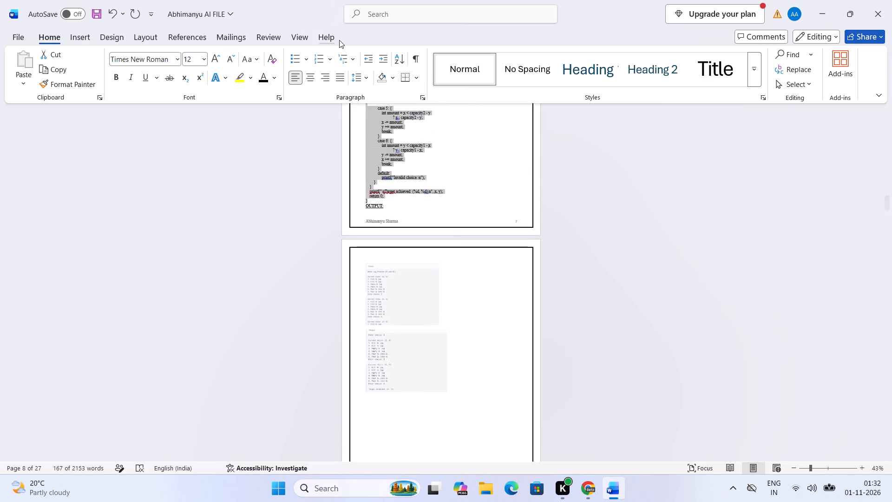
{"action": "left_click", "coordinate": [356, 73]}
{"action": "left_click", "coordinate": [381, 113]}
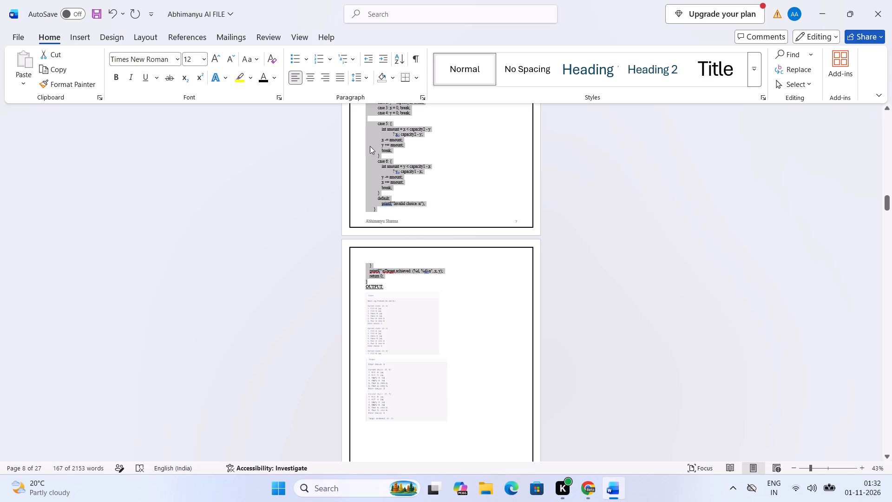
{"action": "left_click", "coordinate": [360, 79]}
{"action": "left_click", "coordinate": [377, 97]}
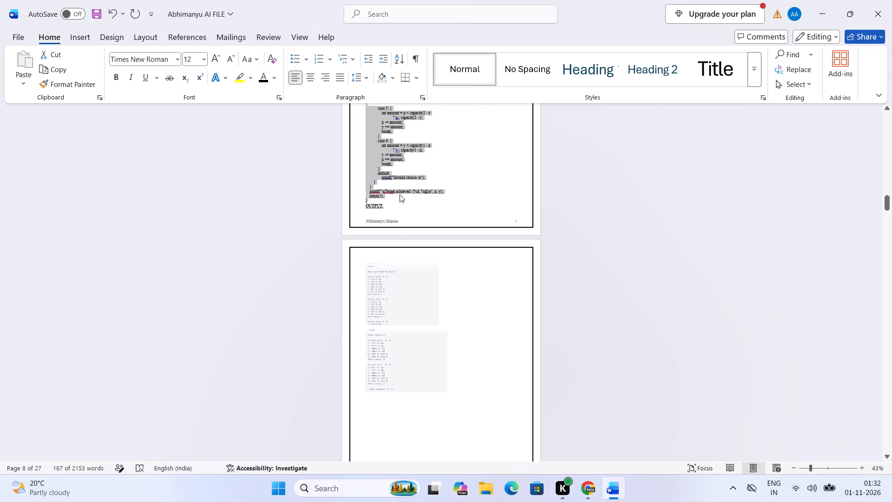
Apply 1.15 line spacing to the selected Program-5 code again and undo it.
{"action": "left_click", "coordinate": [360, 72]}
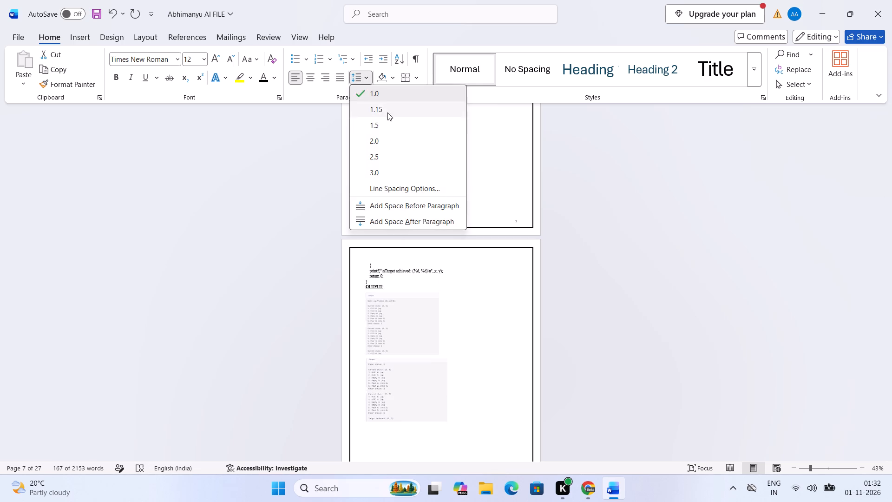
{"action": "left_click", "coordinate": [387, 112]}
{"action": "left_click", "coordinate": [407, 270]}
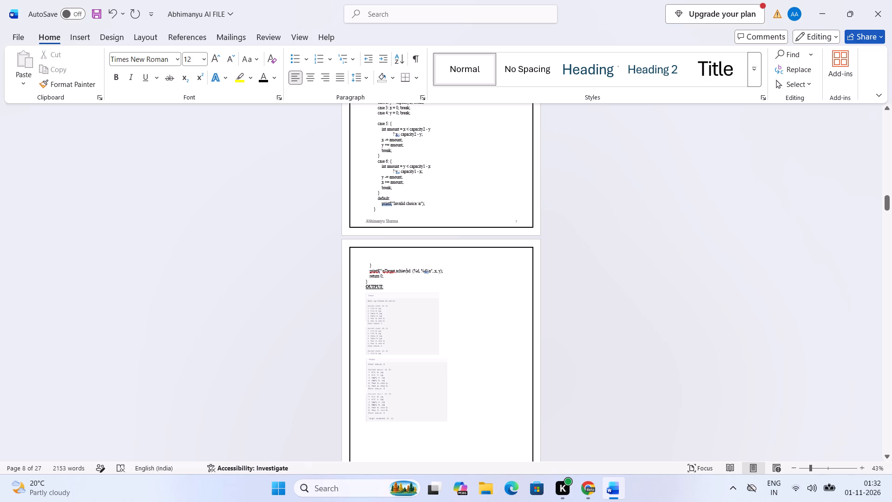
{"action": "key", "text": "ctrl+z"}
Insert two blank lines after the Program-5 code's closing brace to push the OUTPUT heading onto the next page.
{"action": "left_click", "coordinate": [390, 198]}
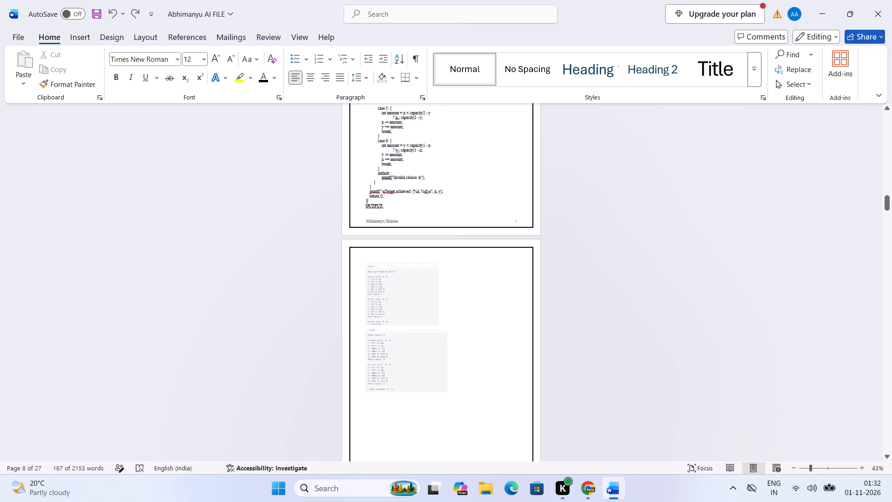
{"action": "left_click", "coordinate": [391, 202]}
{"action": "key", "text": "Return"}
{"action": "key", "text": "Return"}
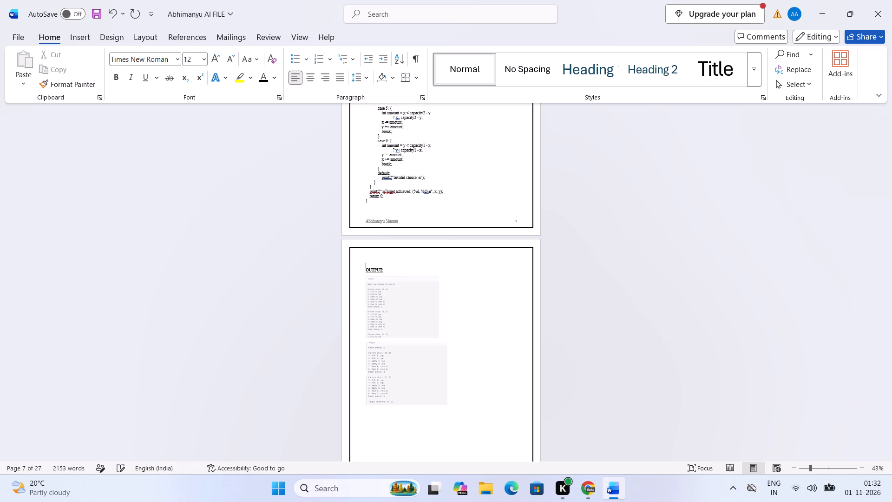
Set the text wrapping of the second Program-5 output screenshot to In Front of Text.
{"action": "scroll", "coordinate": [488, 305], "scroll_direction": "down", "scroll_amount": 19}
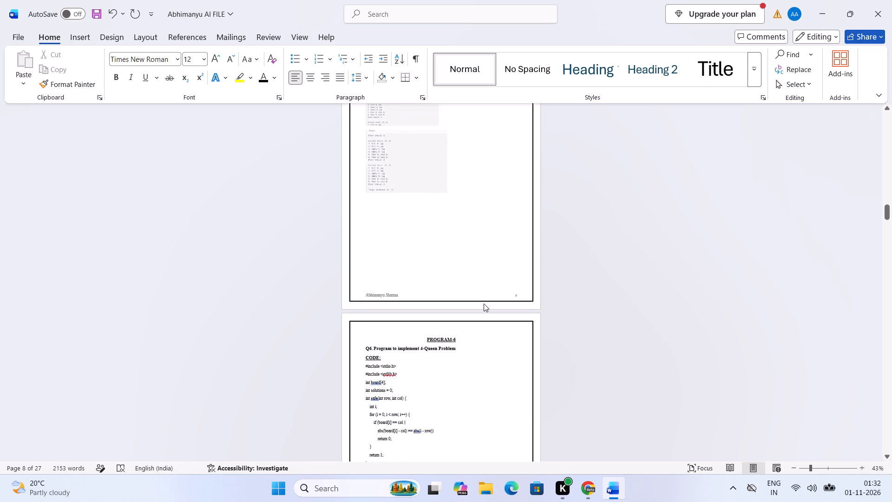
{"action": "scroll", "coordinate": [484, 304], "scroll_direction": "up", "scroll_amount": 6}
{"action": "scroll", "coordinate": [407, 242], "scroll_direction": "up", "scroll_amount": 4, "text": "ctrl"}
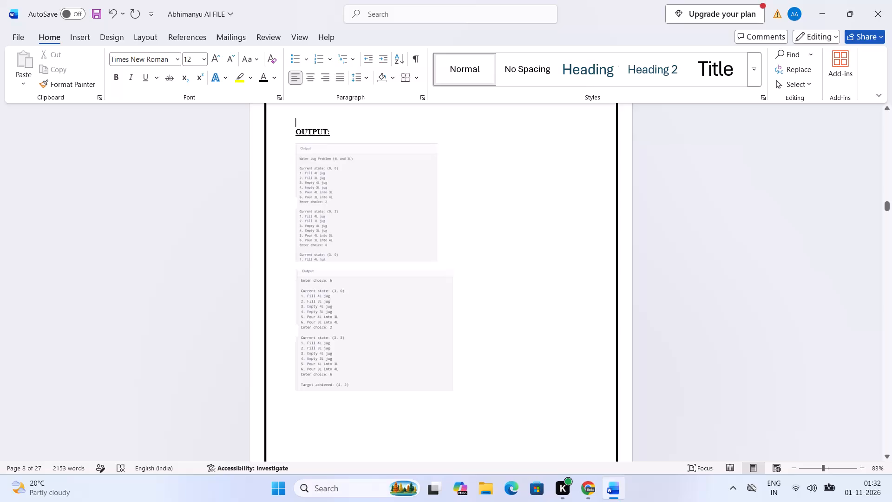
{"action": "scroll", "coordinate": [380, 340], "scroll_direction": "down", "scroll_amount": 7}
{"action": "left_click", "coordinate": [356, 197]}
{"action": "left_click_drag", "start_coordinate": [356, 197], "coordinate": [355, 213]}
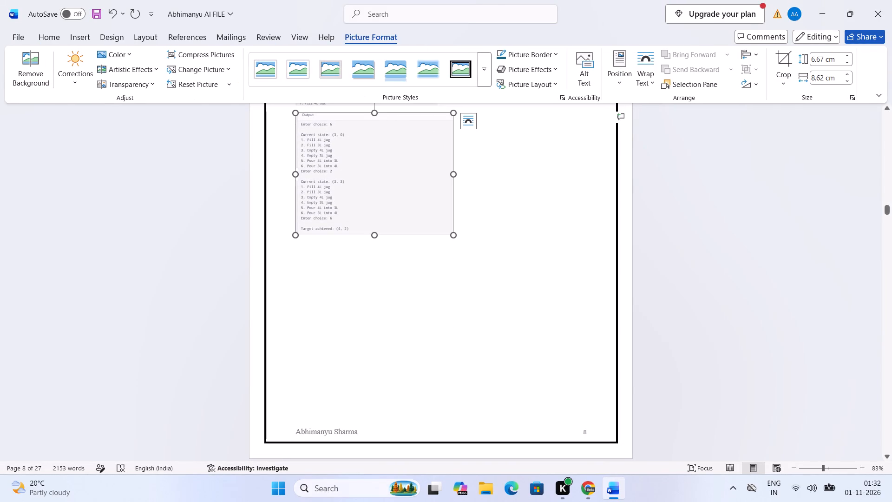
{"action": "left_click", "coordinate": [462, 121]}
{"action": "left_click", "coordinate": [551, 221]}
Move the second Program-5 output screenshot lower on the page and enlarge it to about 8.43 cm by 10.9 cm.
{"action": "scroll", "coordinate": [413, 188], "scroll_direction": "up", "scroll_amount": 1}
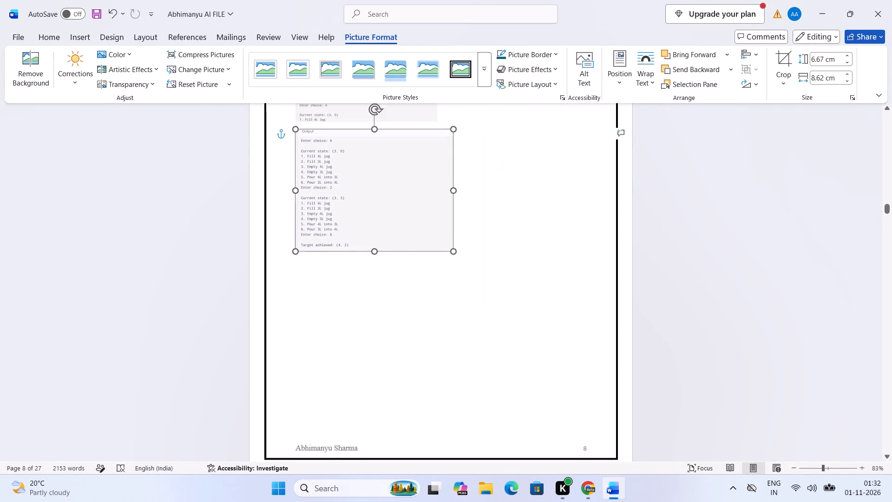
{"action": "scroll", "coordinate": [413, 188], "scroll_direction": "up", "scroll_amount": 3}
{"action": "left_click_drag", "start_coordinate": [387, 277], "coordinate": [378, 324]}
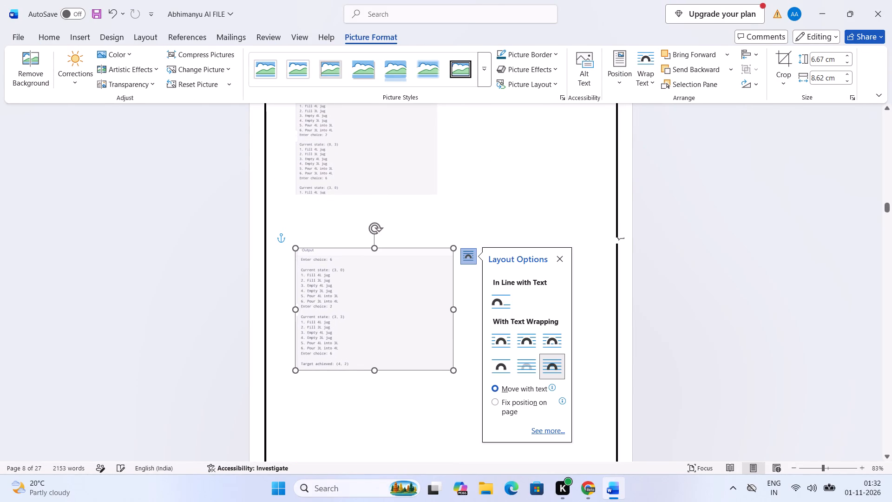
{"action": "left_click_drag", "start_coordinate": [452, 372], "coordinate": [481, 403]}
{"action": "left_click", "coordinate": [451, 341]}
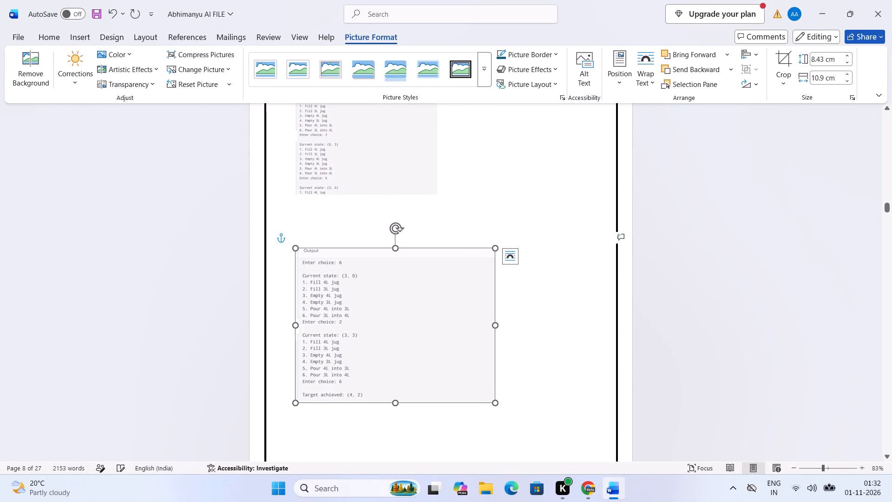
Apply the simple black rectangular frame picture style to the second Program-5 output screenshot.
{"action": "left_click", "coordinate": [485, 68]}
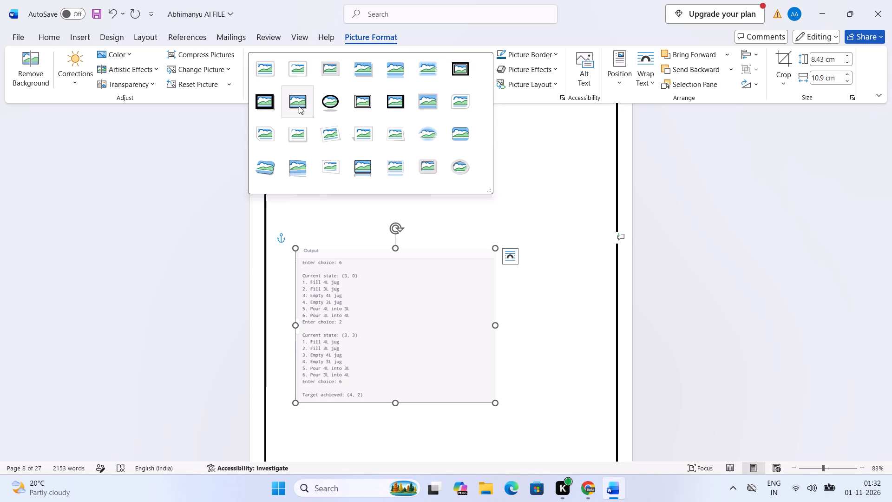
{"action": "left_click", "coordinate": [299, 106]}
{"action": "left_click", "coordinate": [409, 201]}
Apply the same simple black rectangular frame picture style to the first Program-5 output screenshot.
{"action": "left_click", "coordinate": [379, 162]}
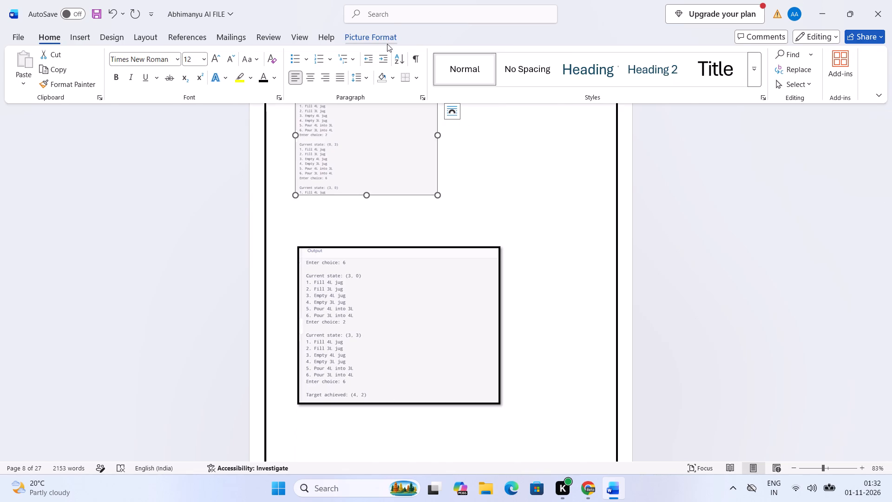
{"action": "left_click", "coordinate": [385, 40]}
{"action": "left_click", "coordinate": [485, 71]}
{"action": "left_click", "coordinate": [305, 104]}
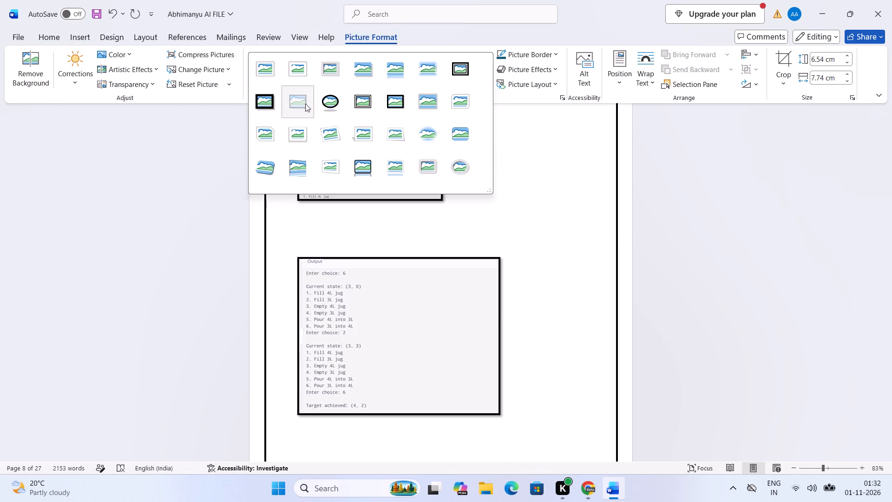
Enlarge the first Program-5 output screenshot to about 8.79 cm by 10.41 cm.
{"action": "scroll", "coordinate": [447, 221], "scroll_direction": "up", "scroll_amount": 3}
{"action": "left_click_drag", "start_coordinate": [440, 263], "coordinate": [445, 266]}
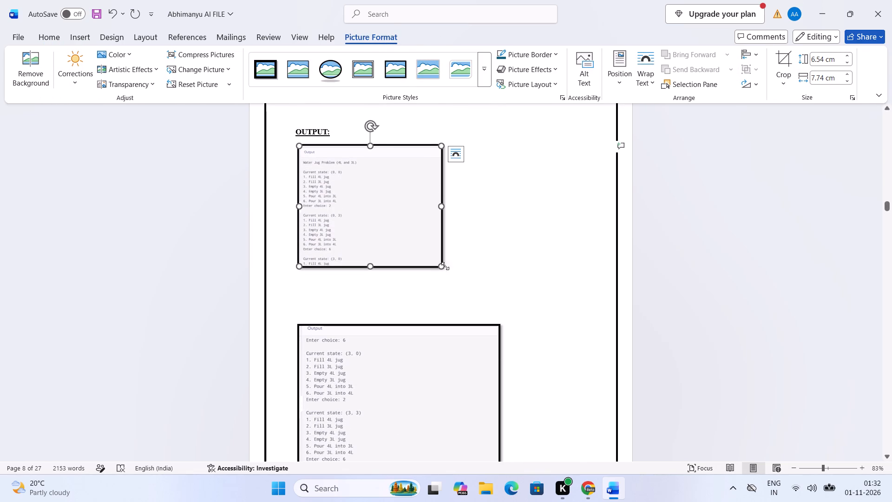
{"action": "left_click_drag", "start_coordinate": [445, 266], "coordinate": [490, 297]}
Set the text wrapping of the first Program-5 output screenshot to In Front of Text.
{"action": "left_click", "coordinate": [507, 159]}
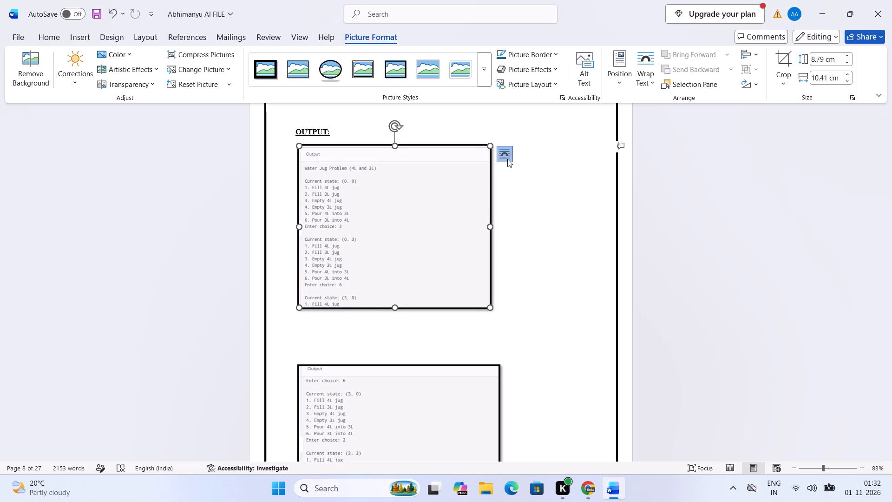
{"action": "left_click", "coordinate": [582, 267]}
Move the second Program-5 output screenshot down so it sits below the first one, with their left edges aligned.
{"action": "scroll", "coordinate": [479, 236], "scroll_direction": "down", "scroll_amount": 2}
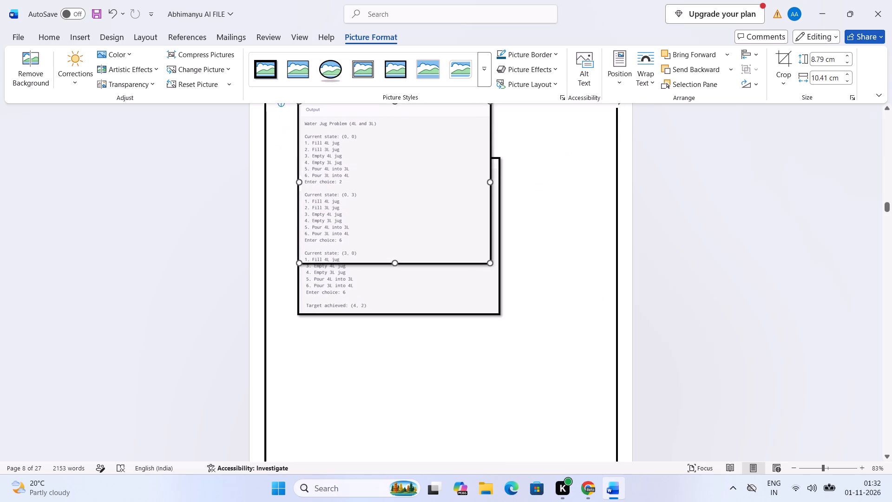
{"action": "scroll", "coordinate": [433, 292], "scroll_direction": "down", "scroll_amount": 15}
{"action": "scroll", "coordinate": [432, 294], "scroll_direction": "up", "scroll_amount": 16}
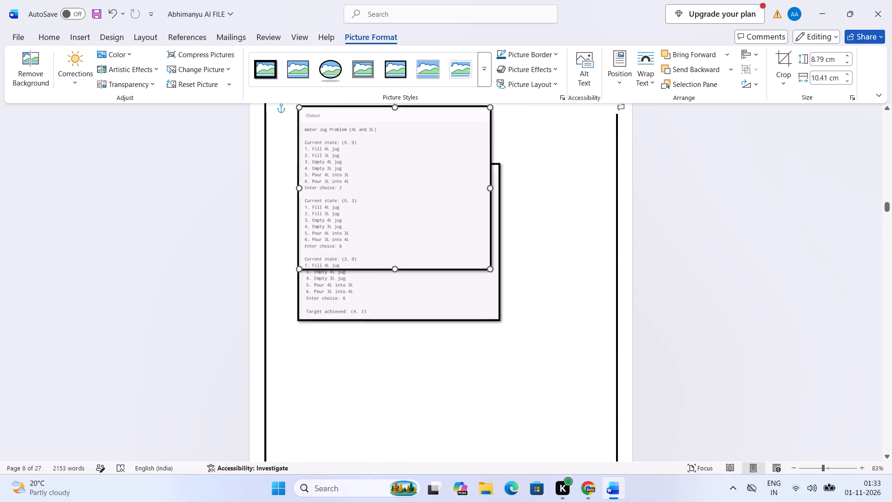
{"action": "left_click", "coordinate": [429, 308]}
{"action": "left_click_drag", "start_coordinate": [429, 309], "coordinate": [443, 396]}
{"action": "left_click_drag", "start_coordinate": [435, 311], "coordinate": [441, 386]}
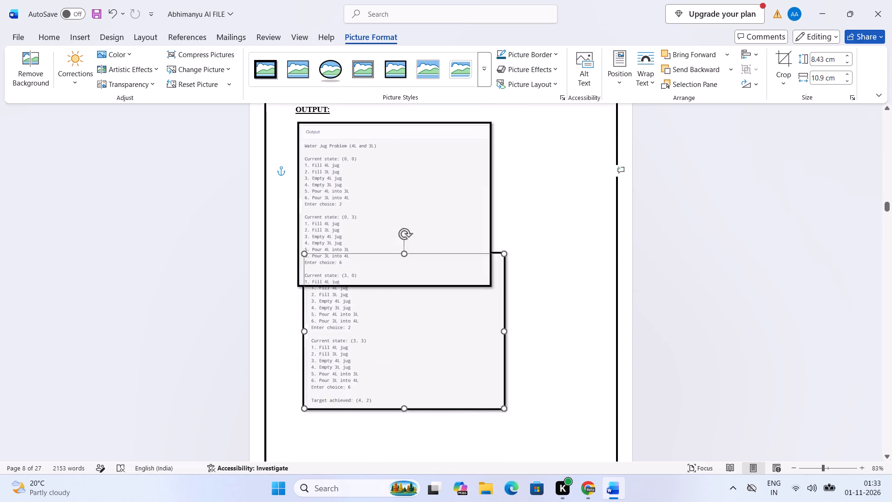
{"action": "left_click_drag", "start_coordinate": [441, 386], "coordinate": [425, 427]}
{"action": "left_click", "coordinate": [544, 259]}
Review the Program-4 and Program-5 code and output pages at a reduced zoom to check their layout.
{"action": "scroll", "coordinate": [502, 267], "scroll_direction": "up", "scroll_amount": 18}
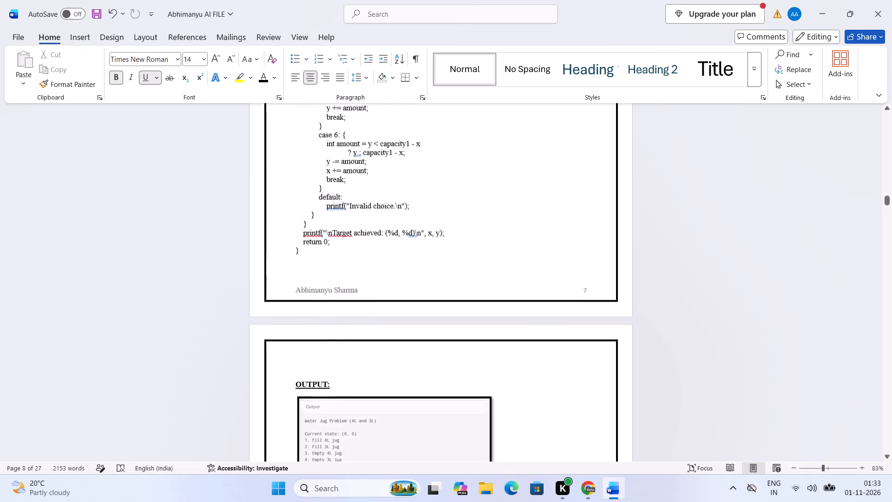
{"action": "scroll", "coordinate": [502, 267], "scroll_direction": "up", "scroll_amount": 13}
{"action": "scroll", "coordinate": [502, 266], "scroll_direction": "down", "scroll_amount": 4, "text": "ctrl"}
{"action": "scroll", "coordinate": [406, 288], "scroll_direction": "down", "scroll_amount": 15}
{"action": "scroll", "coordinate": [406, 287], "scroll_direction": "down", "scroll_amount": 9}
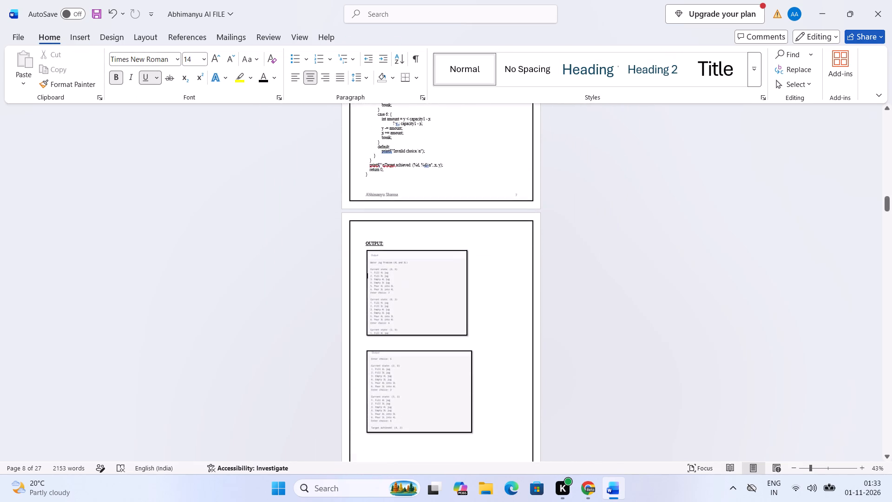
{"action": "scroll", "coordinate": [406, 288], "scroll_direction": "up", "scroll_amount": 18}
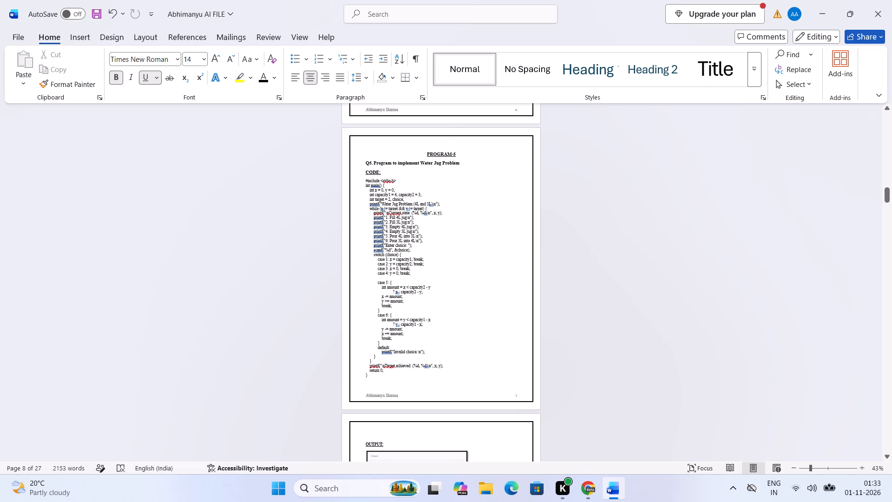
{"action": "scroll", "coordinate": [407, 289], "scroll_direction": "up", "scroll_amount": 20}
{"action": "scroll", "coordinate": [407, 289], "scroll_direction": "up", "scroll_amount": 2}
{"action": "scroll", "coordinate": [407, 289], "scroll_direction": "down", "scroll_amount": 2}
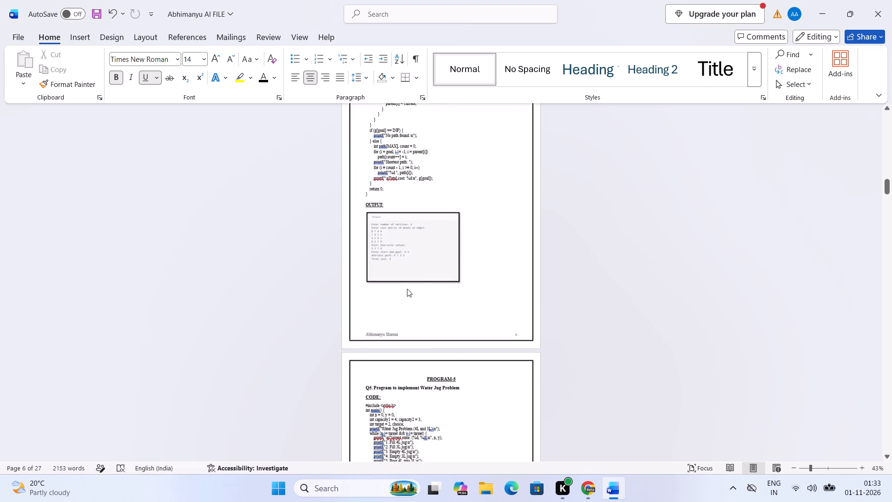
{"action": "scroll", "coordinate": [407, 289], "scroll_direction": "down", "scroll_amount": 20}
{"action": "scroll", "coordinate": [407, 289], "scroll_direction": "down", "scroll_amount": 14}
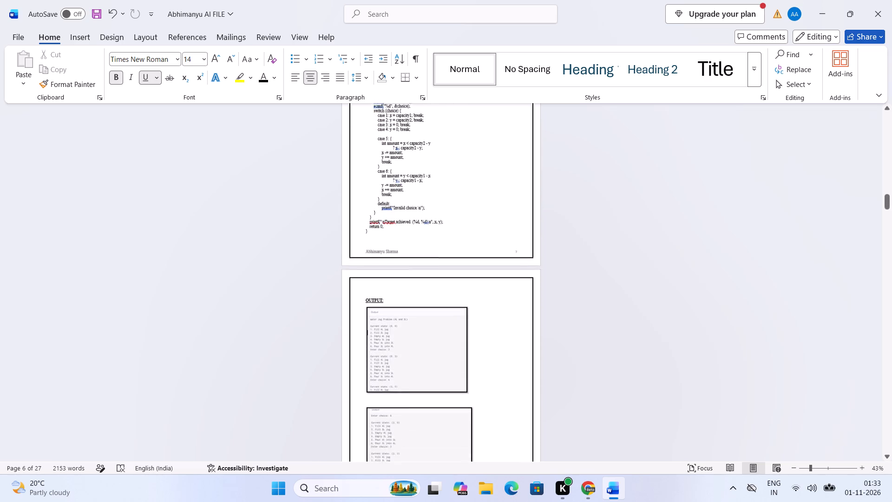
{"action": "scroll", "coordinate": [407, 289], "scroll_direction": "down", "scroll_amount": 19}
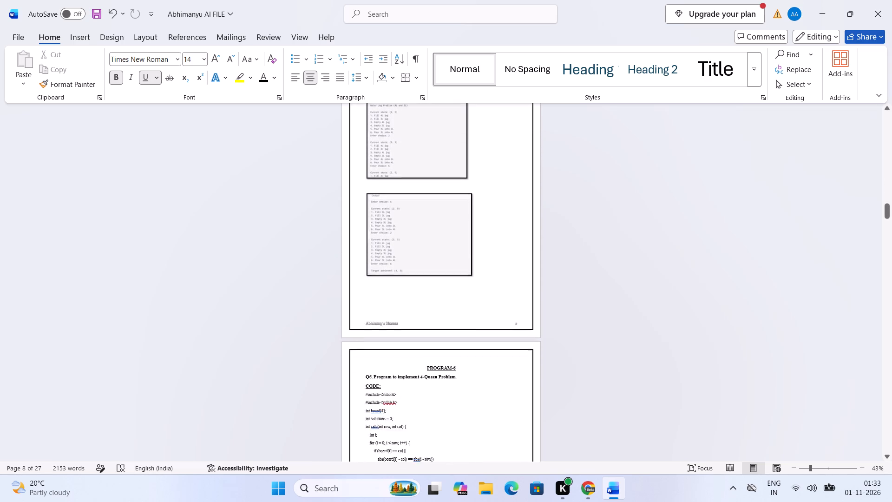
Set the line spacing of the whole Program-6 4-Queen code block to 1.15.
{"action": "scroll", "coordinate": [414, 296], "scroll_direction": "down", "scroll_amount": 12}
{"action": "scroll", "coordinate": [414, 296], "scroll_direction": "down", "scroll_amount": 9}
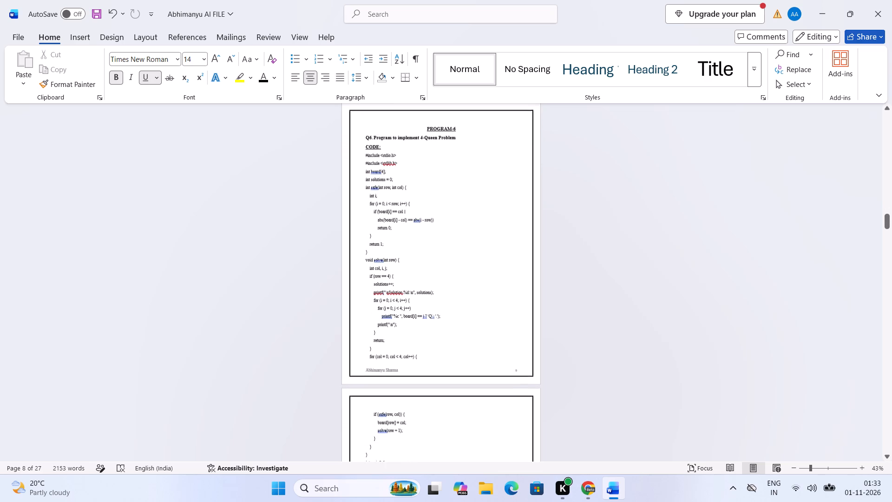
{"action": "scroll", "coordinate": [414, 296], "scroll_direction": "down", "scroll_amount": 10}
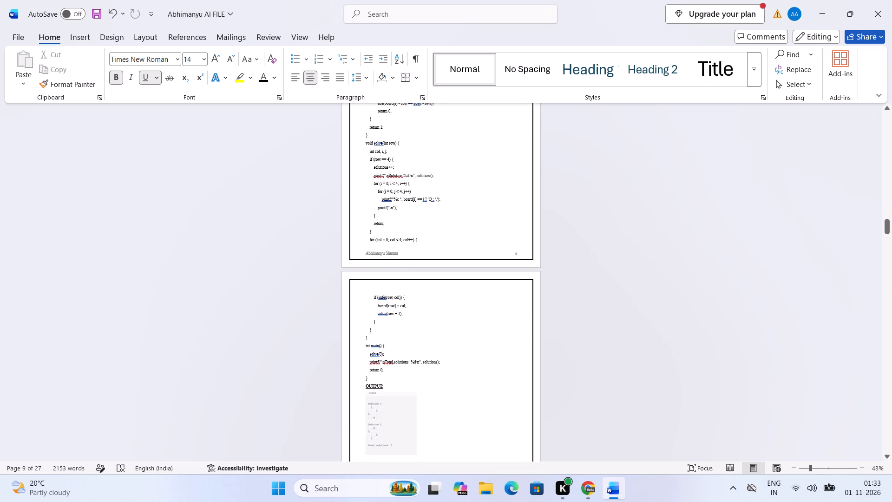
{"action": "left_click_drag", "start_coordinate": [375, 378], "coordinate": [377, 256]}
{"action": "scroll", "coordinate": [383, 348], "scroll_direction": "up", "scroll_amount": 2}
{"action": "scroll", "coordinate": [386, 286], "scroll_direction": "up", "scroll_amount": 2}
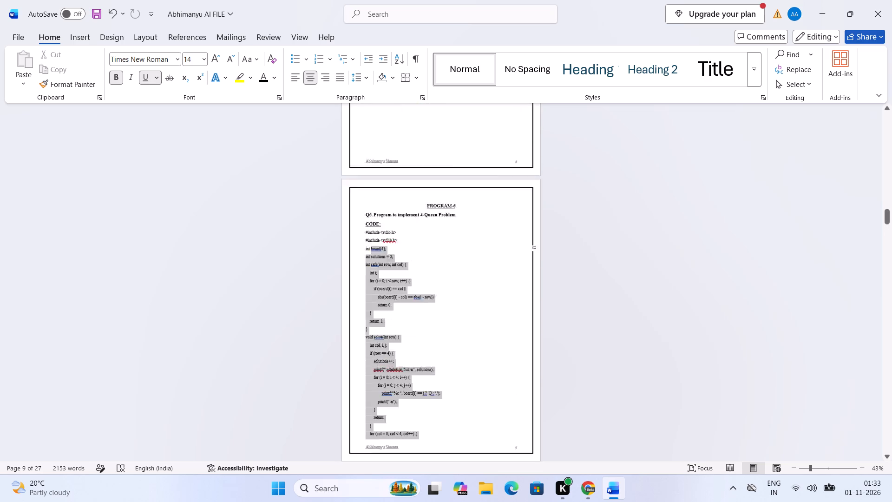
{"action": "scroll", "coordinate": [377, 256], "scroll_direction": "up", "scroll_amount": 1}
{"action": "left_click_drag", "start_coordinate": [377, 256], "coordinate": [361, 290]}
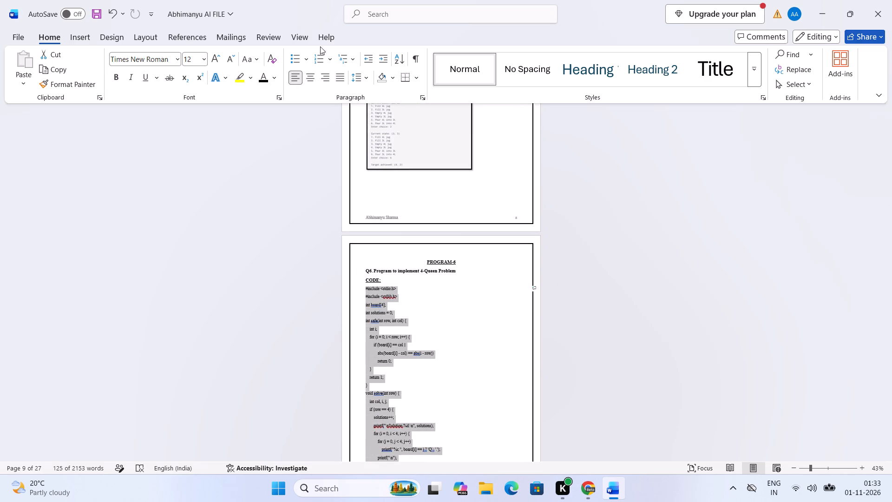
{"action": "left_click", "coordinate": [83, 36]}
{"action": "left_click", "coordinate": [56, 39]}
{"action": "left_click", "coordinate": [82, 38]}
{"action": "left_click", "coordinate": [46, 34]}
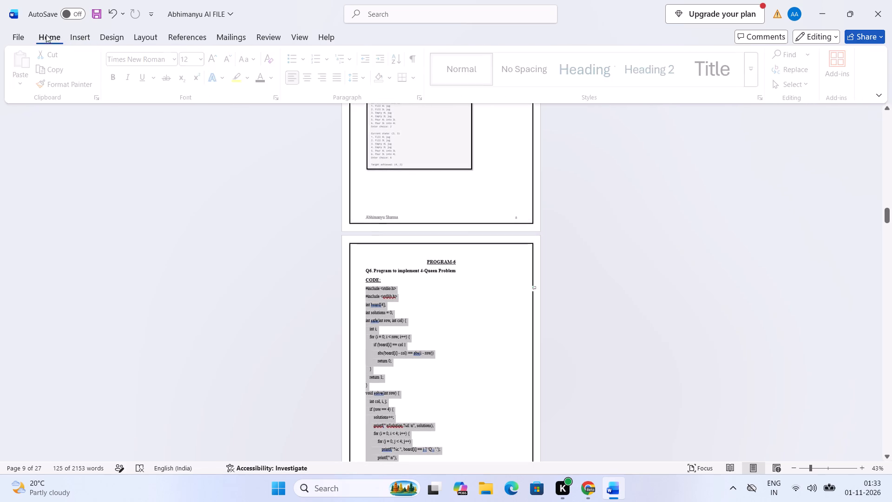
{"action": "left_click", "coordinate": [69, 36]}
{"action": "left_click", "coordinate": [45, 41]}
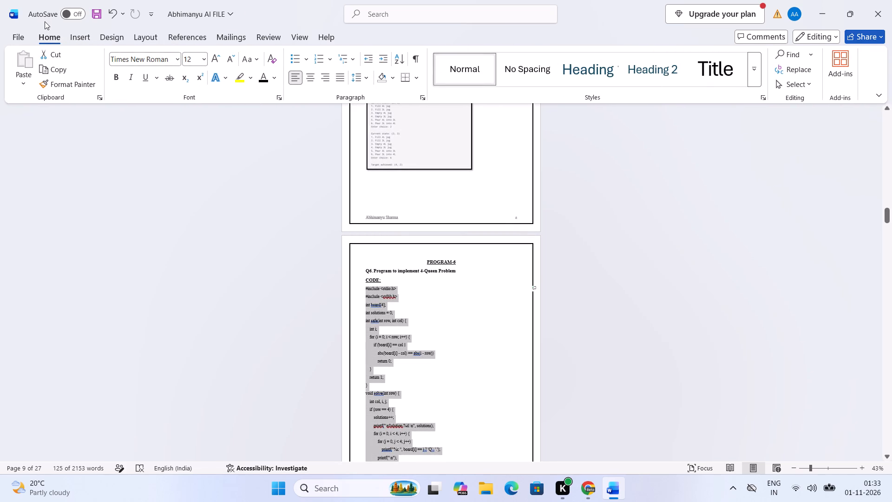
{"action": "left_click", "coordinate": [86, 35]}
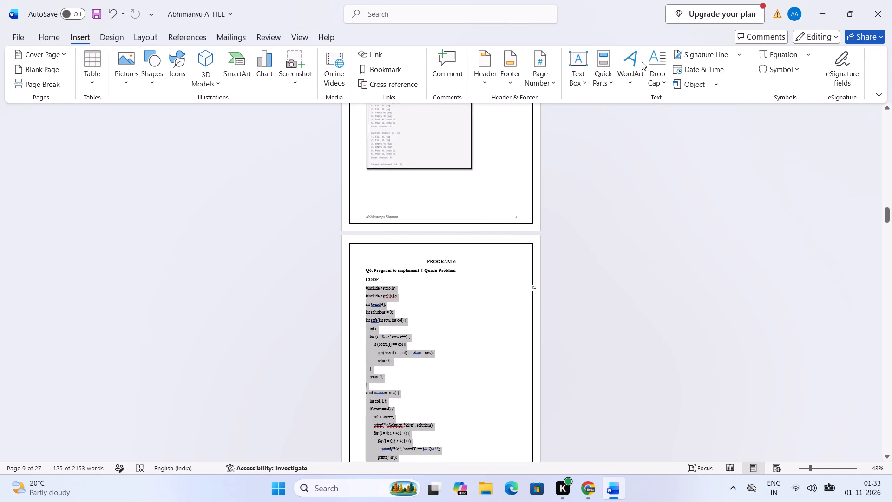
{"action": "left_click", "coordinate": [59, 38]}
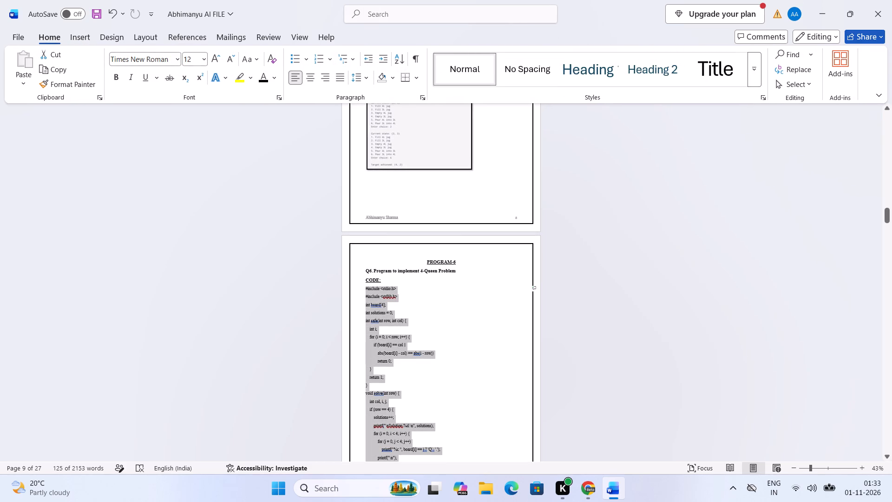
{"action": "left_click", "coordinate": [366, 78]}
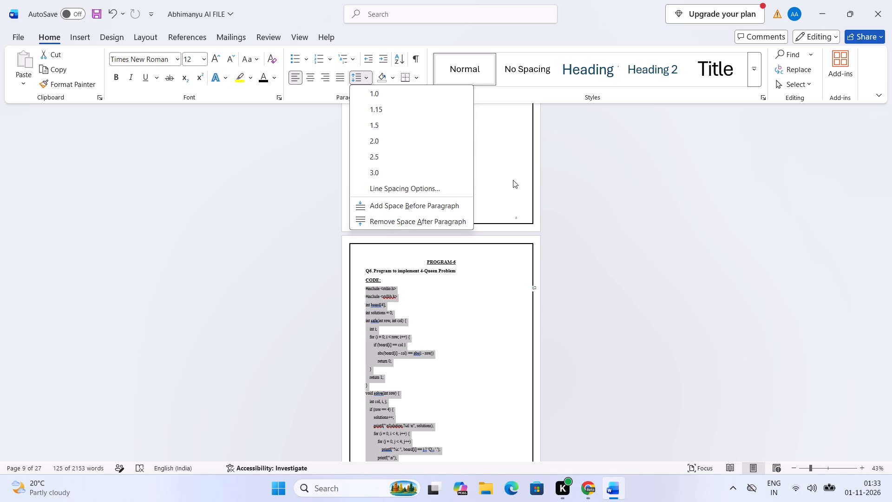
{"action": "left_click", "coordinate": [400, 113]}
Remove the space after paragraphs in the Program-6 code block.
{"action": "left_click", "coordinate": [360, 83]}
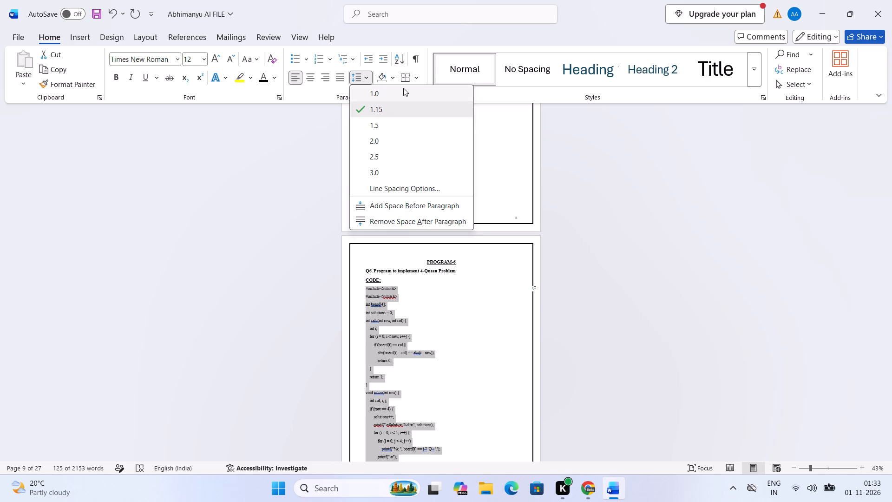
{"action": "left_click", "coordinate": [422, 218]}
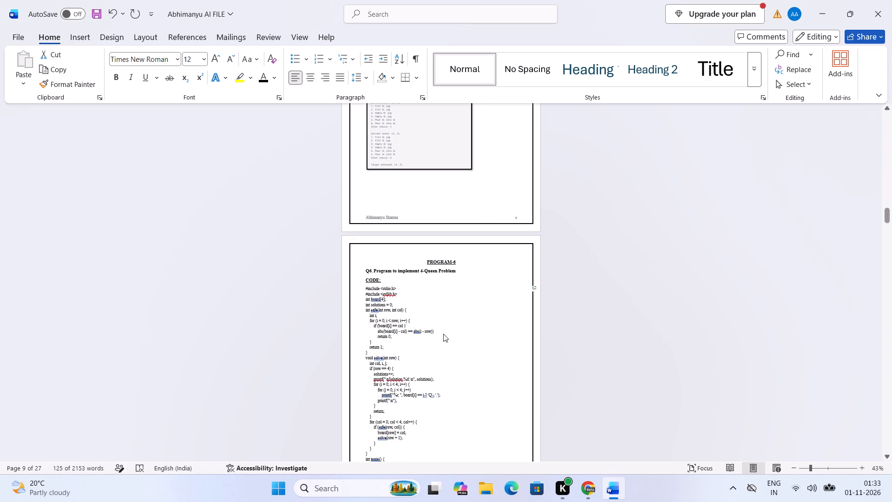
Insert two blank lines after the Program-6 code's closing brace to push the OUTPUT heading onto the following page.
{"action": "scroll", "coordinate": [444, 334], "scroll_direction": "down", "scroll_amount": 12}
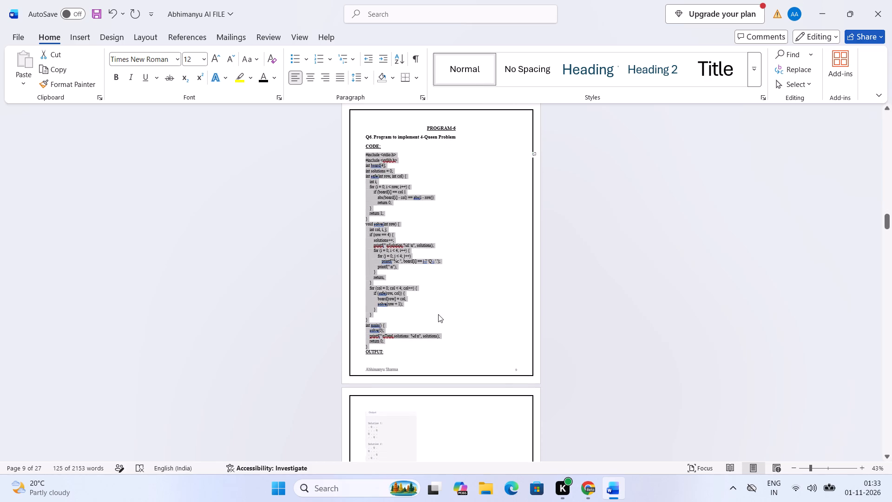
{"action": "left_click", "coordinate": [437, 309]}
{"action": "left_click", "coordinate": [393, 345]}
{"action": "key", "text": "Return"}
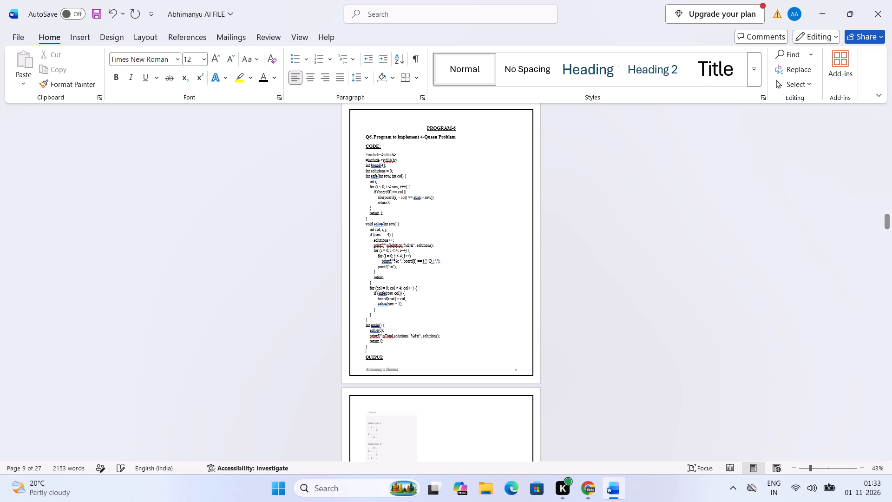
{"action": "key", "text": "Return"}
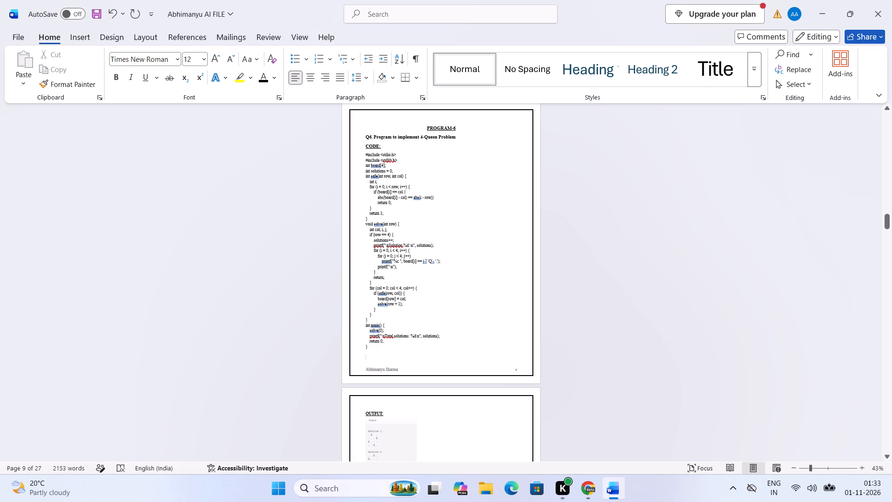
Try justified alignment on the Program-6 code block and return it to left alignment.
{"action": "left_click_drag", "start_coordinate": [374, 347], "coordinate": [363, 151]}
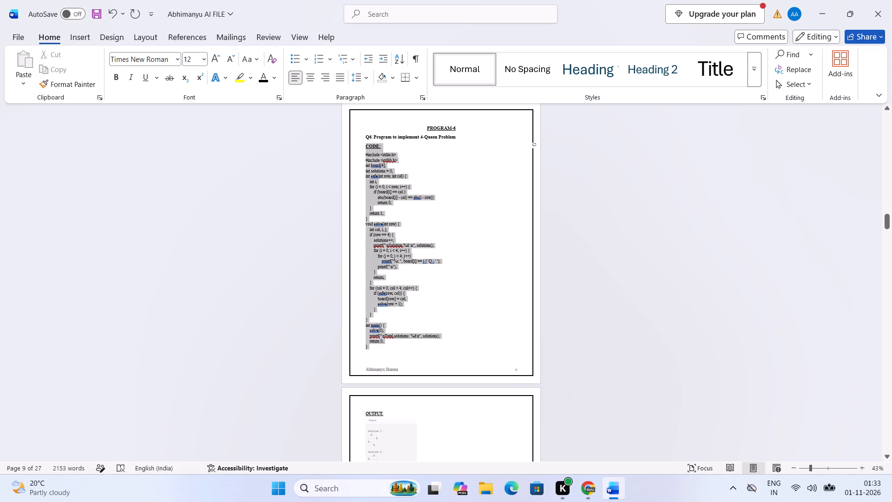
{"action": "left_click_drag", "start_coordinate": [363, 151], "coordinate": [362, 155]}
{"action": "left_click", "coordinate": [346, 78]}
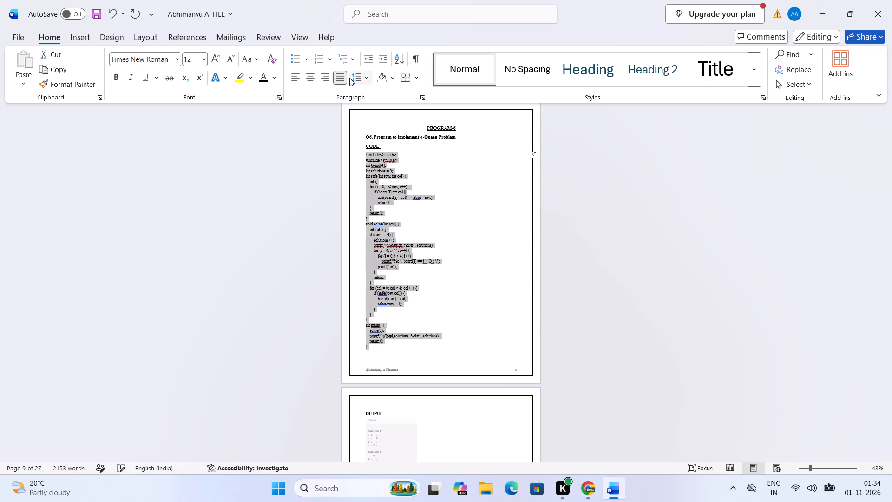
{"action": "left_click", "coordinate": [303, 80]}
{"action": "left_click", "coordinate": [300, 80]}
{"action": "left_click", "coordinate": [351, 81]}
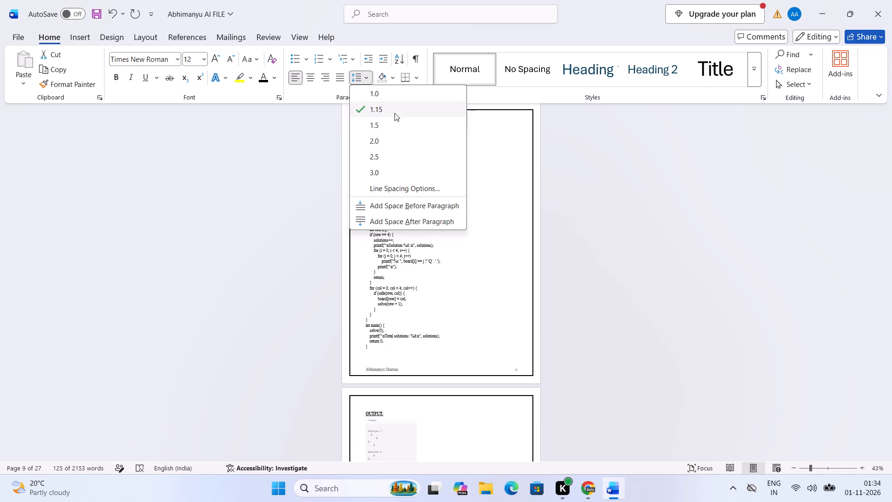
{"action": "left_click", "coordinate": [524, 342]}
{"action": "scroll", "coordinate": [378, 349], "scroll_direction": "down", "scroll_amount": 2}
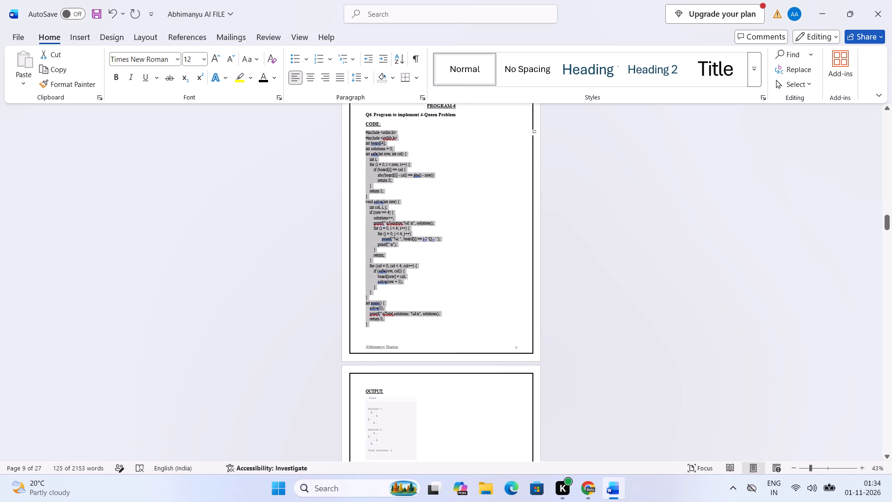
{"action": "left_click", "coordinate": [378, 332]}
Set the text wrapping of the Program-6 output screenshot to In Front of Text.
{"action": "scroll", "coordinate": [378, 331], "scroll_direction": "down", "scroll_amount": 7}
{"action": "left_click", "coordinate": [385, 337]}
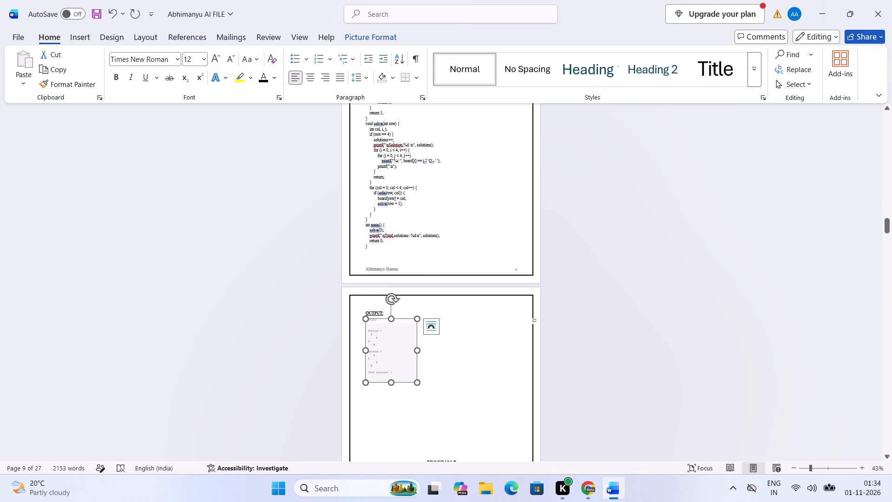
{"action": "left_click", "coordinate": [428, 326]}
{"action": "left_click", "coordinate": [525, 402]}
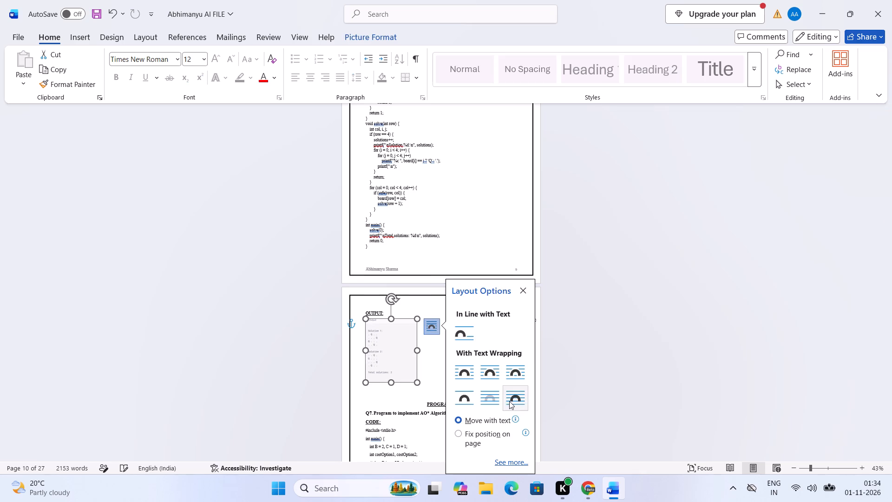
Apply the simple black rectangular frame picture style to the Program-6 output screenshot.
{"action": "left_click", "coordinate": [424, 390]}
{"action": "scroll", "coordinate": [427, 388], "scroll_direction": "down", "scroll_amount": 2, "text": "ctrl"}
{"action": "scroll", "coordinate": [428, 384], "scroll_direction": "up", "scroll_amount": 4, "text": "ctrl"}
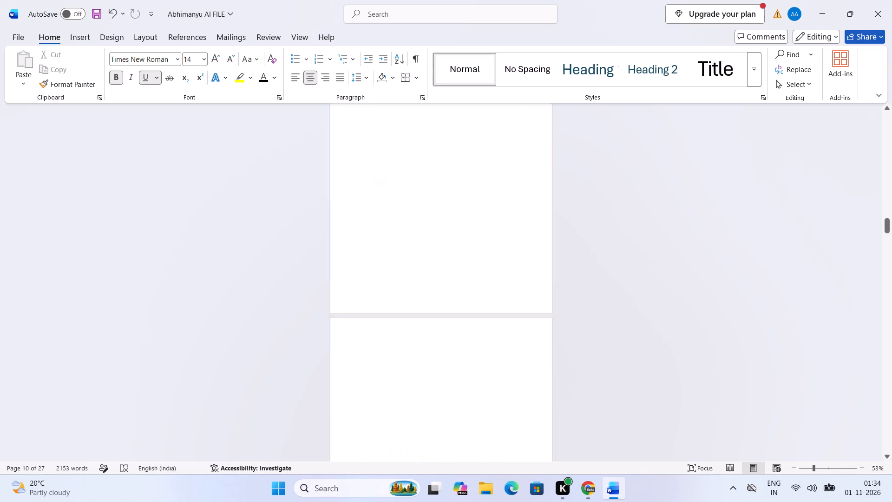
{"action": "left_click", "coordinate": [379, 345]}
{"action": "left_click", "coordinate": [390, 40]}
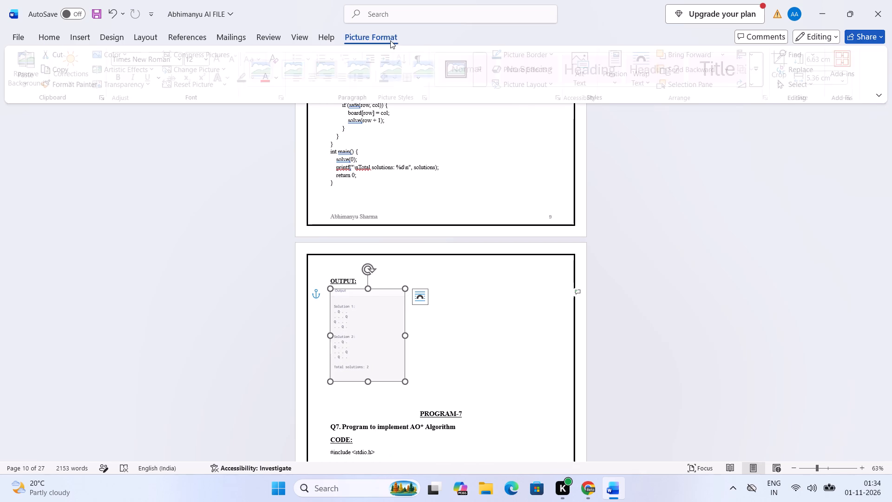
{"action": "left_click", "coordinate": [486, 78]}
{"action": "left_click", "coordinate": [304, 113]}
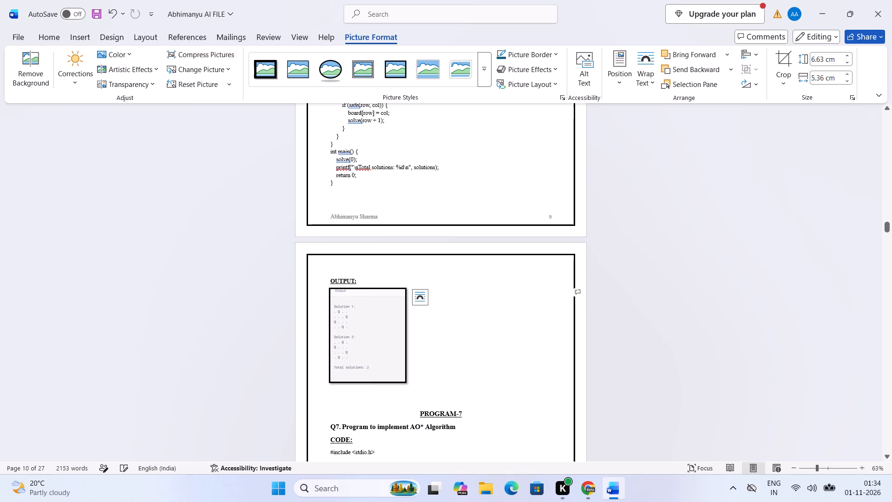
{"action": "left_click", "coordinate": [466, 324]}
{"action": "left_click", "coordinate": [424, 390]}
{"action": "scroll", "coordinate": [426, 395], "scroll_direction": "down", "scroll_amount": 4}
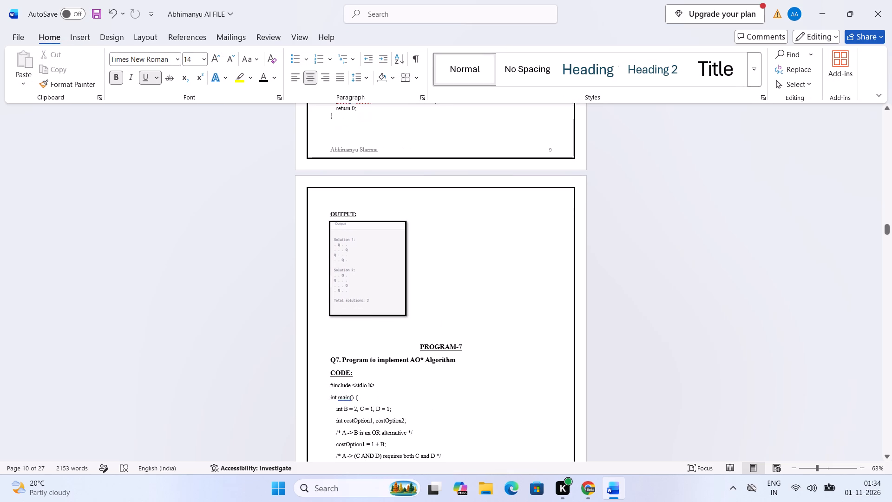
Insert blank lines below the Program-6 output screenshot to push the PROGRAM-7 heading onto the following page.
{"action": "key", "text": "Return"}
{"action": "key", "text": "Return"}
{"action": "key", "text": "Return"}
{"action": "key", "text": "Return"}
{"action": "key", "text": "Return"}
{"action": "key", "text": "Return"}
{"action": "key", "text": "Return"}
{"action": "key", "text": "Return"}
{"action": "key", "text": "Return"}
{"action": "key", "text": "Return"}
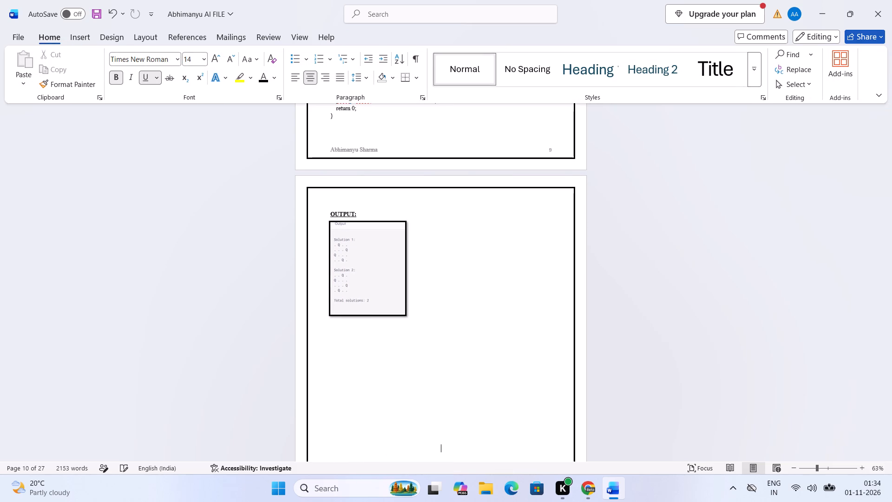
{"action": "key", "text": "Return"}
{"action": "key", "text": "Return"}
{"action": "scroll", "coordinate": [426, 395], "scroll_direction": "down", "scroll_amount": 5}
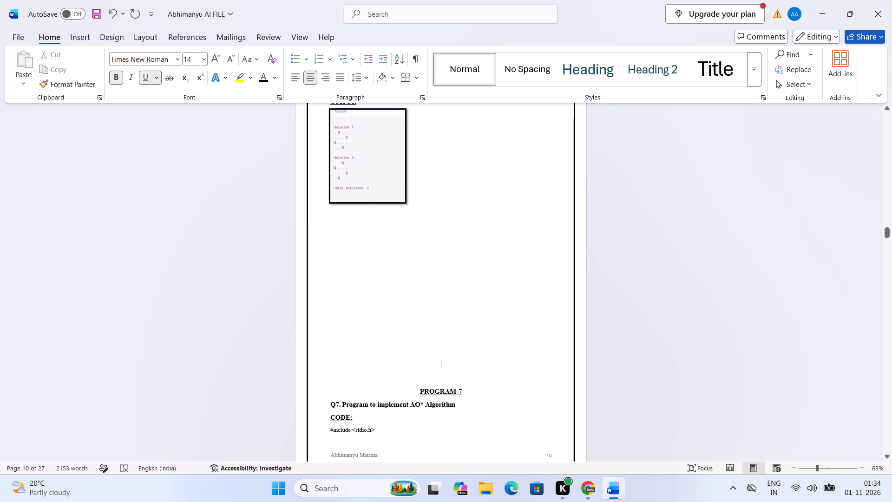
{"action": "key", "text": "Return"}
{"action": "key", "text": "Return"}
{"action": "key", "text": "Return"}
{"action": "key", "text": "Return"}
{"action": "key", "text": "Return"}
{"action": "scroll", "coordinate": [431, 393], "scroll_direction": "up", "scroll_amount": 4}
{"action": "scroll", "coordinate": [432, 389], "scroll_direction": "down", "scroll_amount": 4}
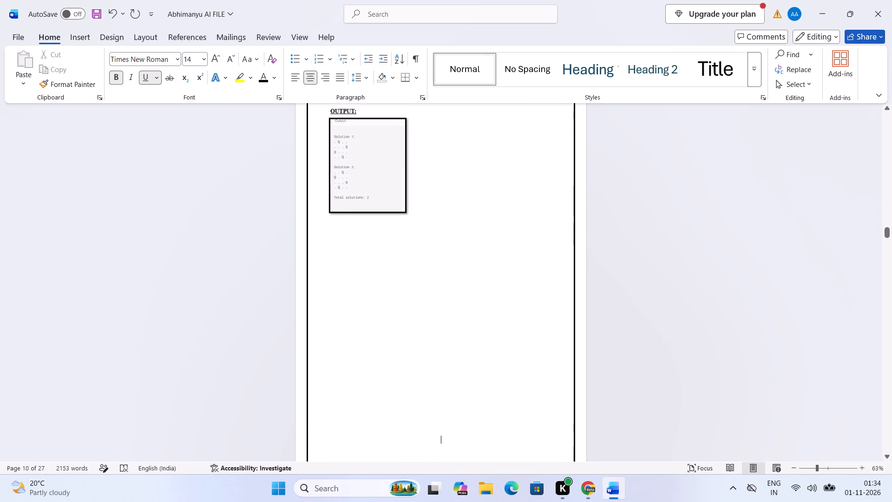
{"action": "scroll", "coordinate": [432, 389], "scroll_direction": "down", "scroll_amount": 11}
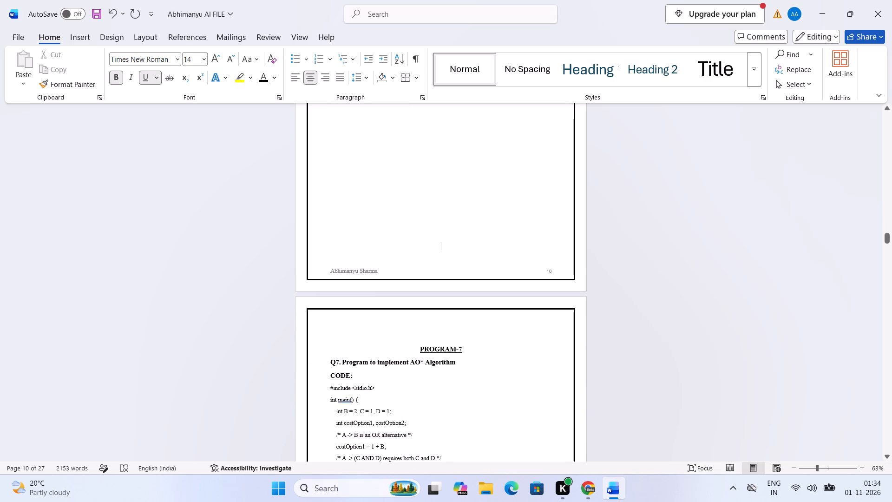
Trim the surplus blank line above PROGRAM-7 so its heading starts directly at the top of its page.
{"action": "key", "text": "BackSpace"}
{"action": "key", "text": "Return"}
{"action": "key", "text": "BackSpace"}
{"action": "key", "text": "BackSpace"}
{"action": "key", "text": "Return"}
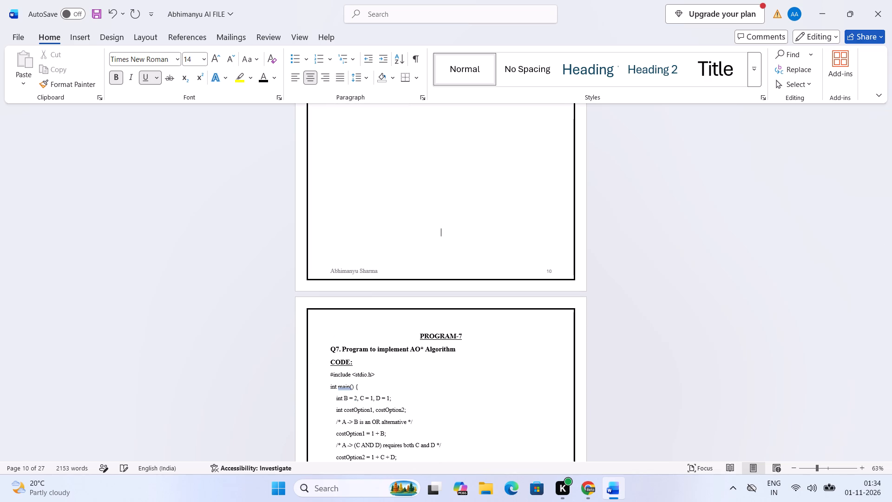
Enlarge the Program-6 output screenshot proportionally from its lower corner, keeping it beneath the OUTPUT heading.
{"action": "scroll", "coordinate": [446, 353], "scroll_direction": "up", "scroll_amount": 20}
{"action": "scroll", "coordinate": [446, 353], "scroll_direction": "up", "scroll_amount": 11}
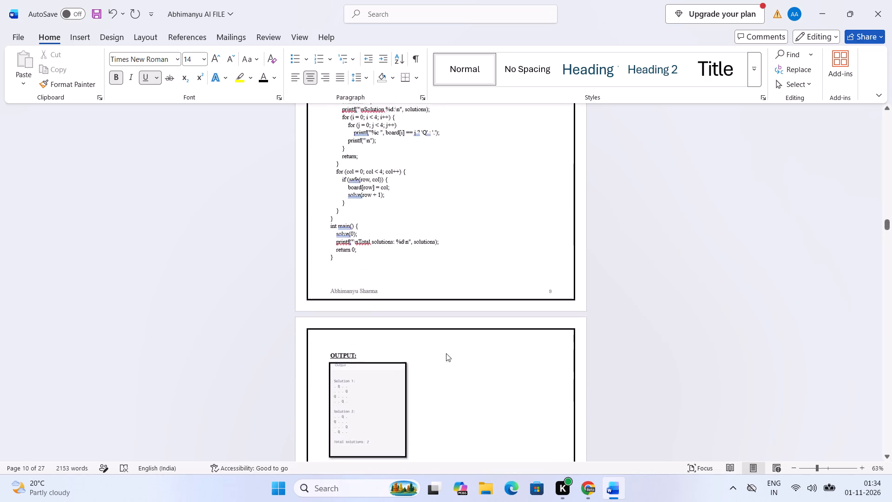
{"action": "scroll", "coordinate": [446, 353], "scroll_direction": "up", "scroll_amount": 10}
{"action": "scroll", "coordinate": [446, 353], "scroll_direction": "down", "scroll_amount": 10}
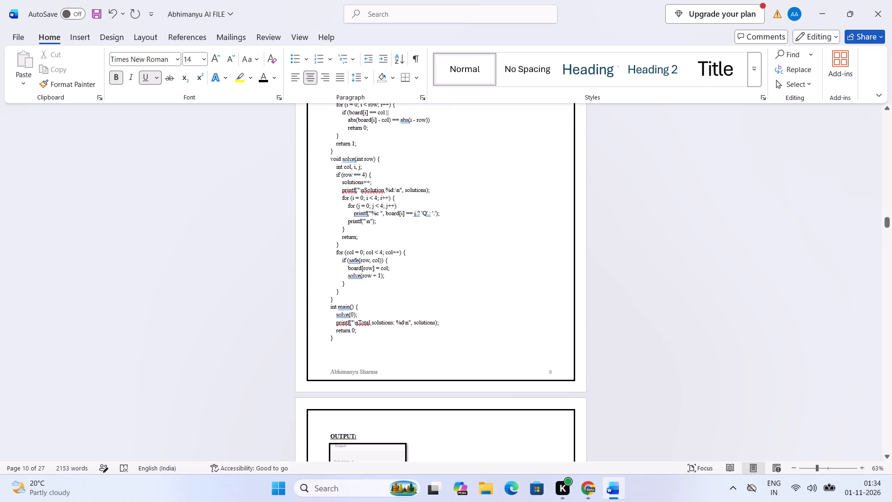
{"action": "scroll", "coordinate": [446, 353], "scroll_direction": "down", "scroll_amount": 20}
{"action": "scroll", "coordinate": [446, 353], "scroll_direction": "down", "scroll_amount": 4}
{"action": "scroll", "coordinate": [408, 328], "scroll_direction": "up", "scroll_amount": 4}
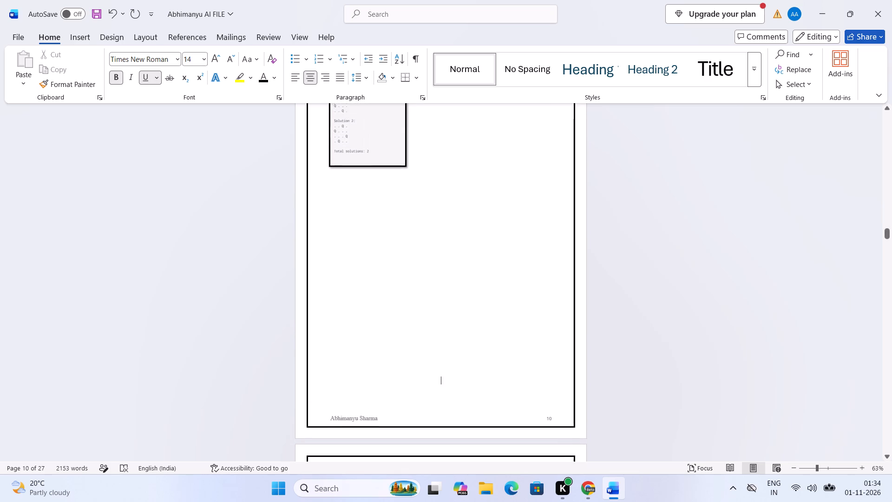
{"action": "scroll", "coordinate": [408, 322], "scroll_direction": "up", "scroll_amount": 6}
{"action": "left_click", "coordinate": [365, 238]}
{"action": "left_click_drag", "start_coordinate": [403, 303], "coordinate": [432, 337]}
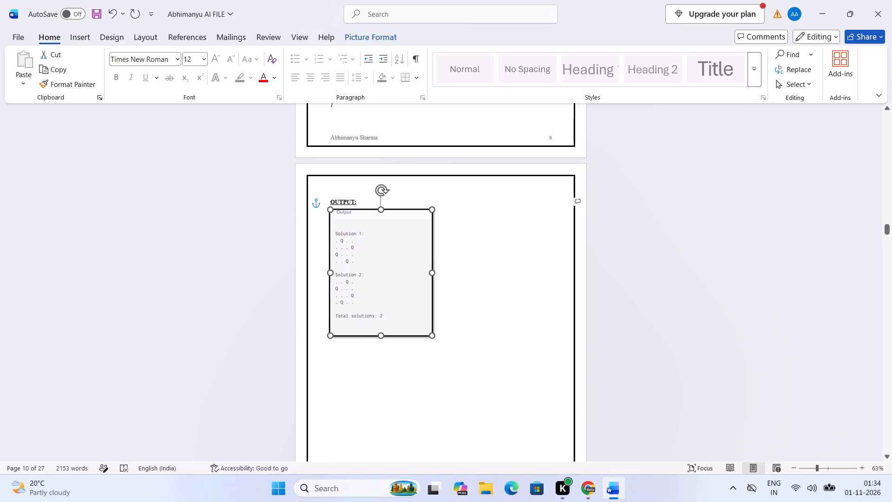
{"action": "left_click_drag", "start_coordinate": [432, 337], "coordinate": [432, 335]}
{"action": "left_click", "coordinate": [453, 325]}
Remove the space after paragraphs in the whole Program-7 code block and set its line spacing to 1.15.
{"action": "scroll", "coordinate": [447, 325], "scroll_direction": "down", "scroll_amount": 3}
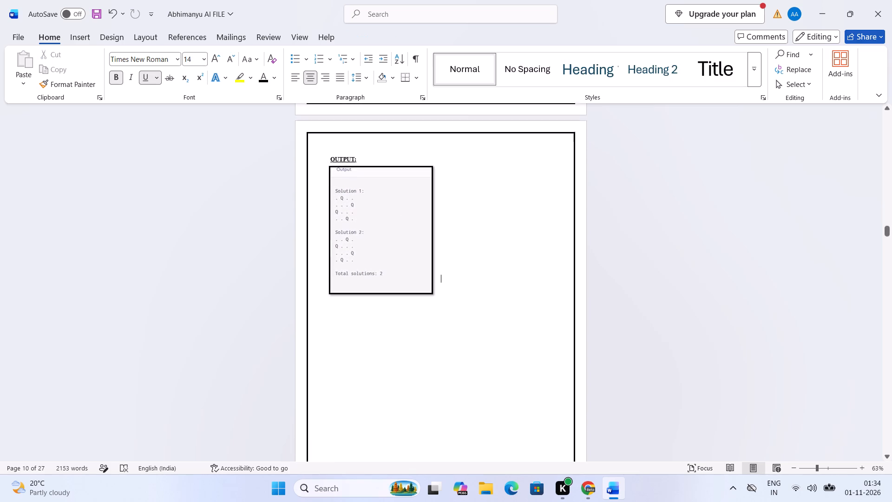
{"action": "scroll", "coordinate": [447, 325], "scroll_direction": "down", "scroll_amount": 17}
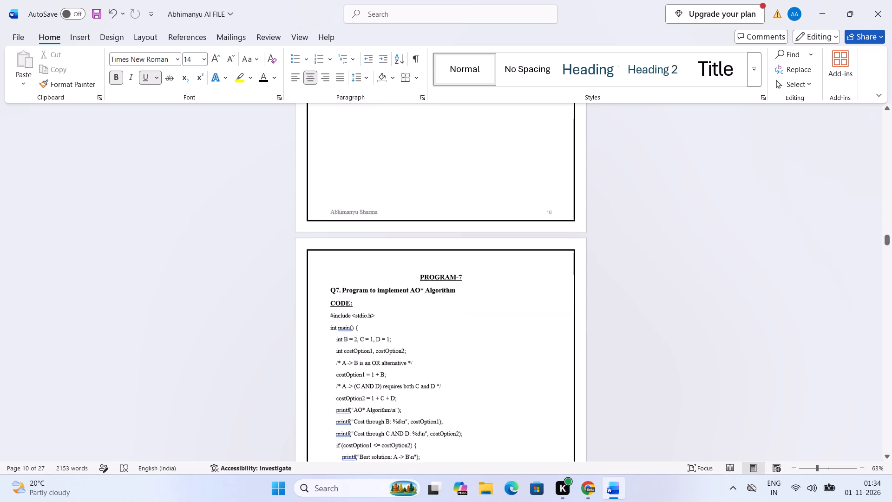
{"action": "scroll", "coordinate": [452, 319], "scroll_direction": "down", "scroll_amount": 19}
{"action": "scroll", "coordinate": [452, 319], "scroll_direction": "down", "scroll_amount": 2}
{"action": "scroll", "coordinate": [452, 319], "scroll_direction": "up", "scroll_amount": 13}
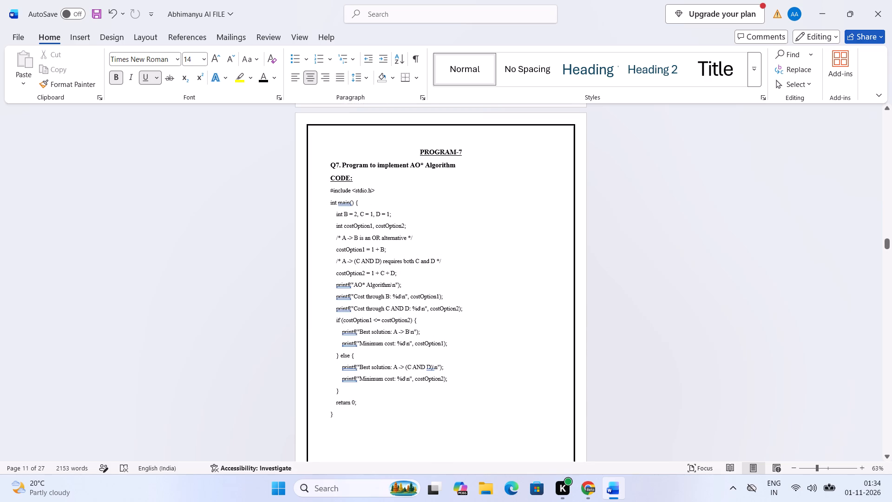
{"action": "left_click_drag", "start_coordinate": [345, 414], "coordinate": [330, 192]}
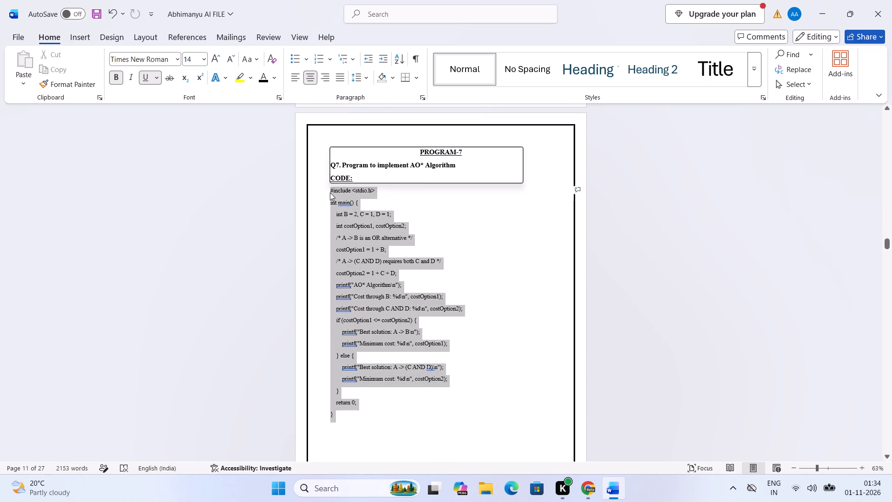
{"action": "left_click", "coordinate": [352, 74]}
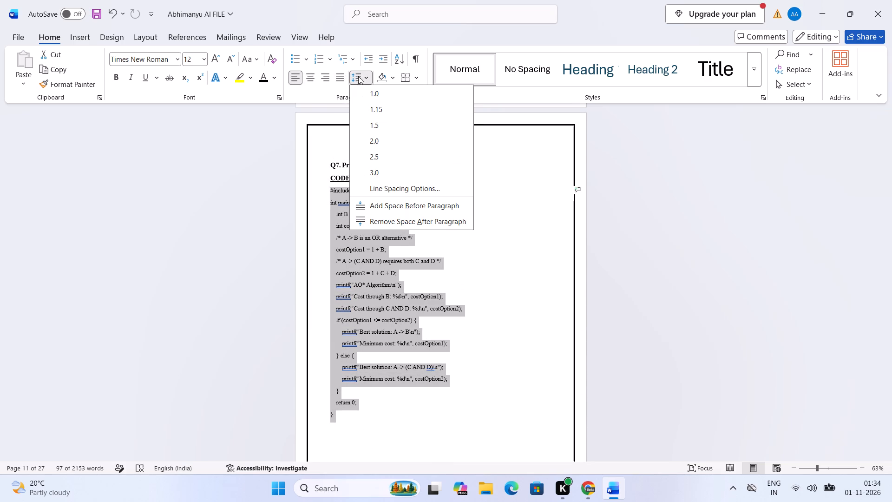
{"action": "left_click", "coordinate": [450, 220]}
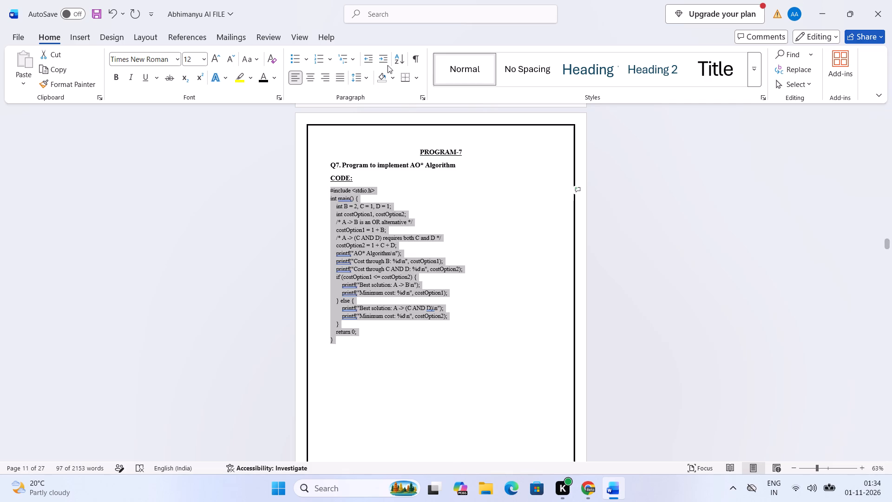
{"action": "left_click", "coordinate": [361, 75]}
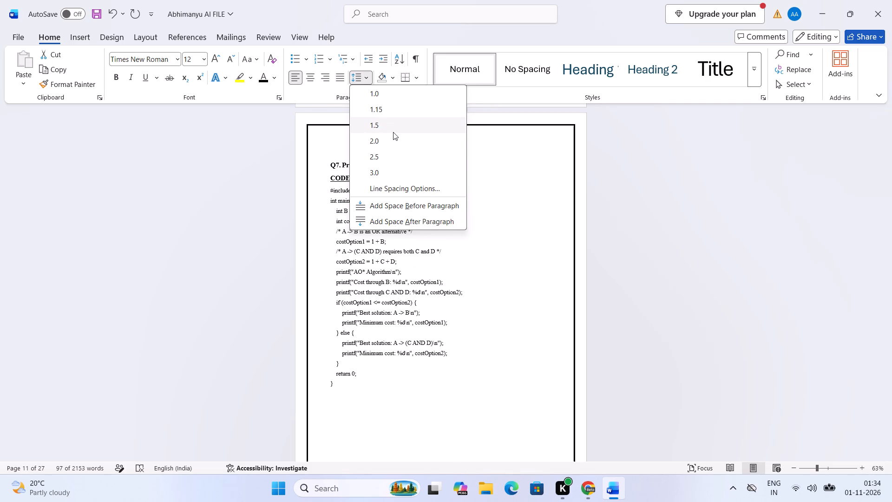
{"action": "left_click", "coordinate": [394, 112]}
Bring the Program-7 OUTPUT heading and screenshot back onto the code's page, leaving blank lines after the closing brace.
{"action": "scroll", "coordinate": [396, 199], "scroll_direction": "down", "scroll_amount": 2}
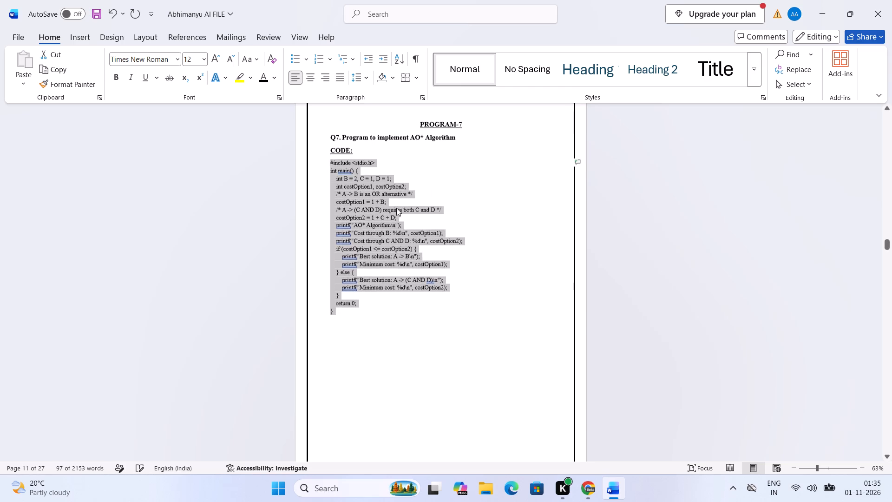
{"action": "scroll", "coordinate": [396, 211], "scroll_direction": "down", "scroll_amount": 14}
{"action": "left_click", "coordinate": [380, 272]}
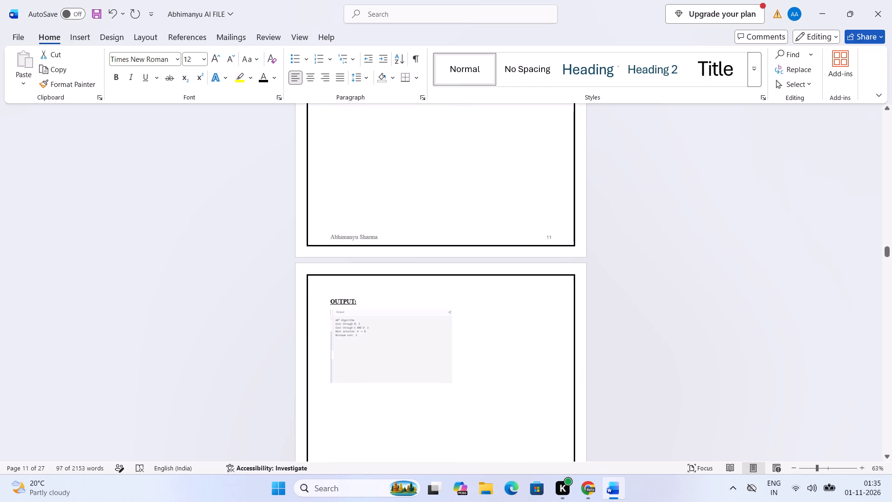
{"action": "left_click", "coordinate": [380, 284]}
{"action": "left_click", "coordinate": [373, 214]}
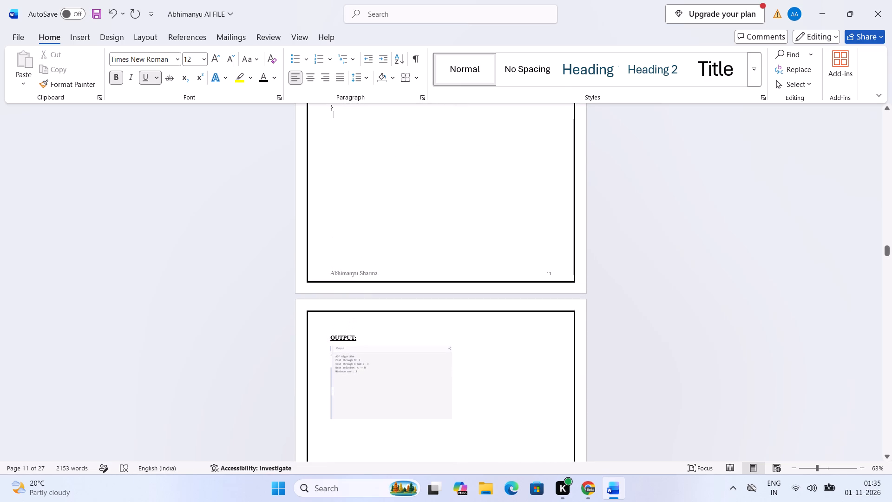
{"action": "key", "text": "BackSpace"}
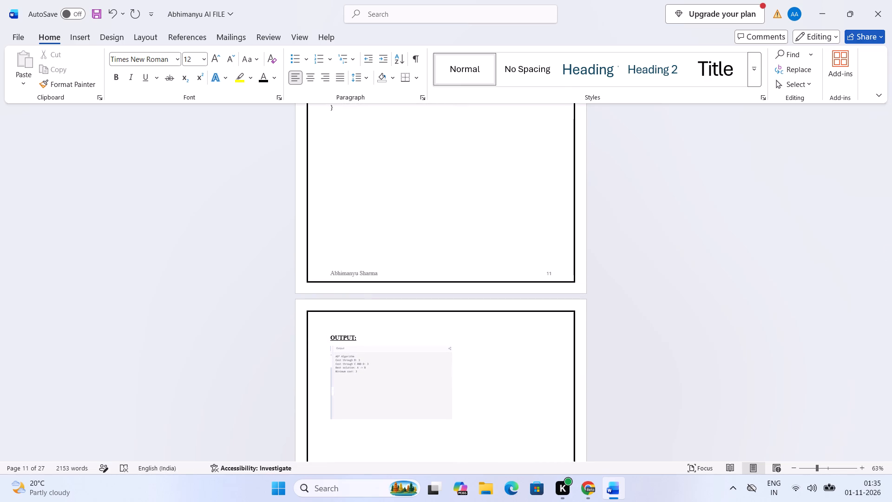
{"action": "key", "text": "BackSpace"}
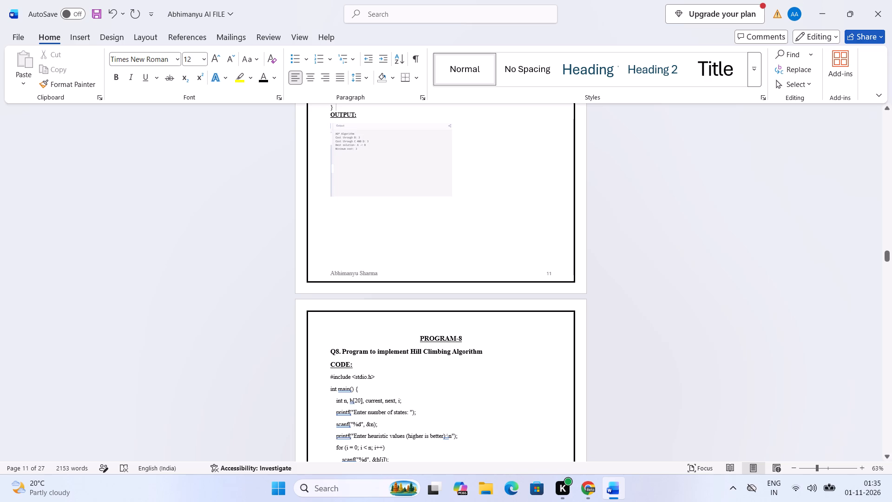
{"action": "key", "text": "Return"}
{"action": "key", "text": "Return"}
Apply the black rectangular frame picture style to the Program-7 output screenshot.
{"action": "scroll", "coordinate": [383, 218], "scroll_direction": "up", "scroll_amount": 3}
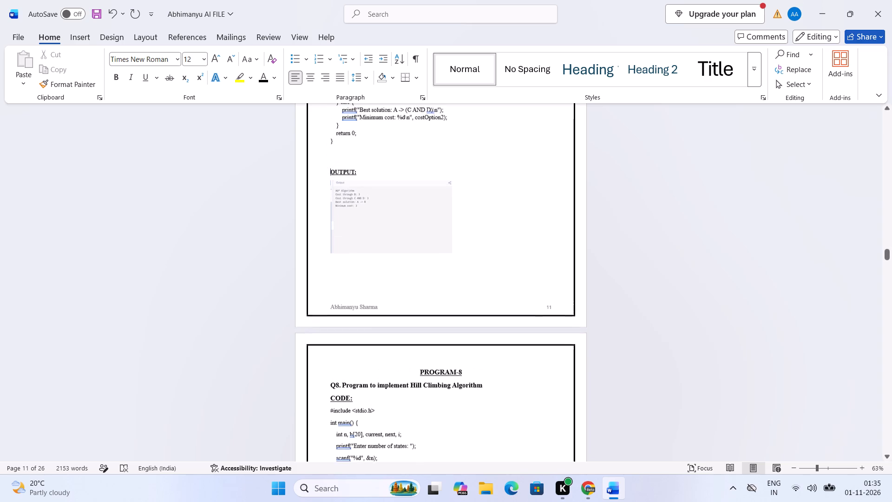
{"action": "scroll", "coordinate": [383, 218], "scroll_direction": "up", "scroll_amount": 2}
{"action": "left_click", "coordinate": [367, 285]}
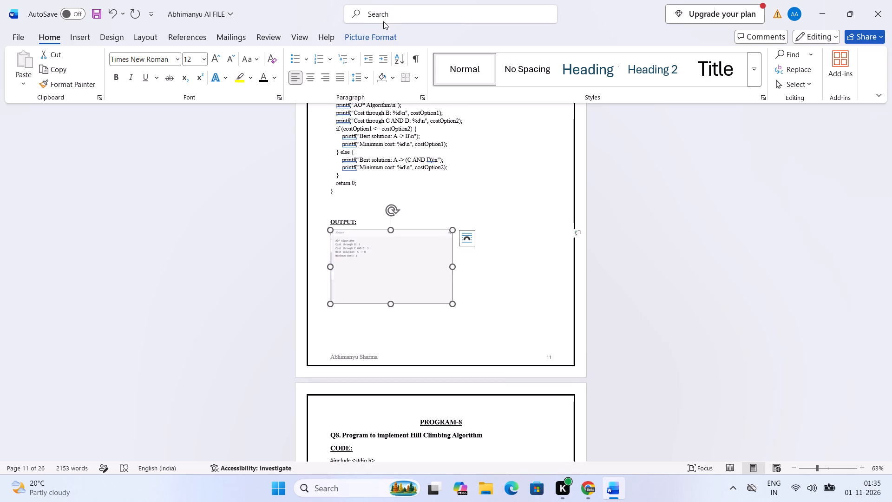
{"action": "left_click", "coordinate": [383, 31]}
{"action": "left_click", "coordinate": [484, 69]}
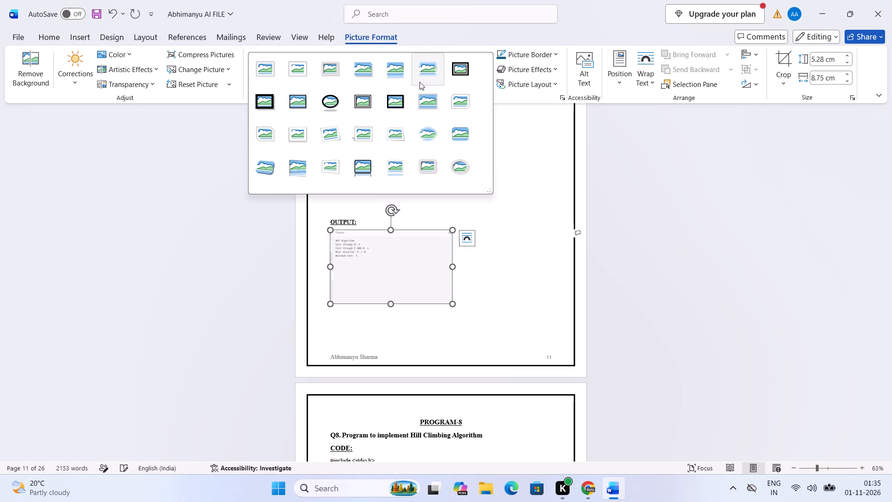
{"action": "left_click", "coordinate": [296, 104]}
{"action": "left_click", "coordinate": [412, 204]}
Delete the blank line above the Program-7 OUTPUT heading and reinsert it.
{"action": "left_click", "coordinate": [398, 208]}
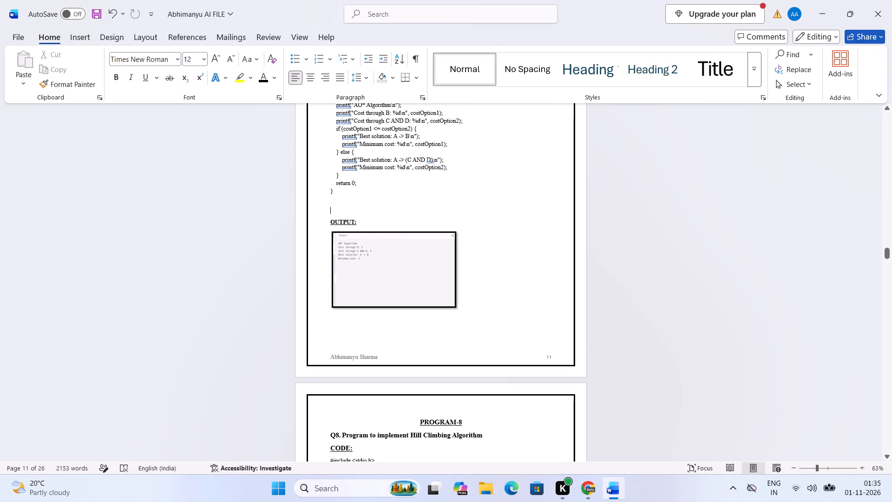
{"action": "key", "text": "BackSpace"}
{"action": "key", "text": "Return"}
Crop the empty area off the right and bottom of the Program-7 output screenshot, to about 6.44 by 3.87 cm.
{"action": "left_click", "coordinate": [411, 258]}
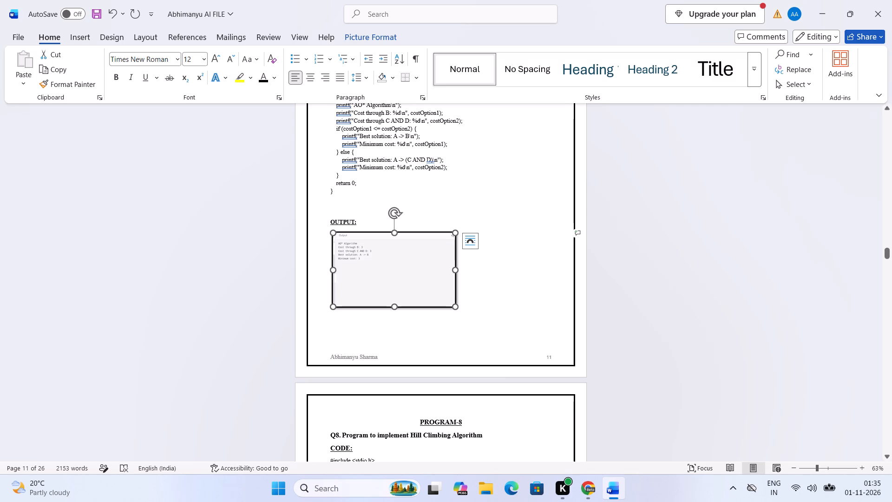
{"action": "left_click", "coordinate": [378, 42]}
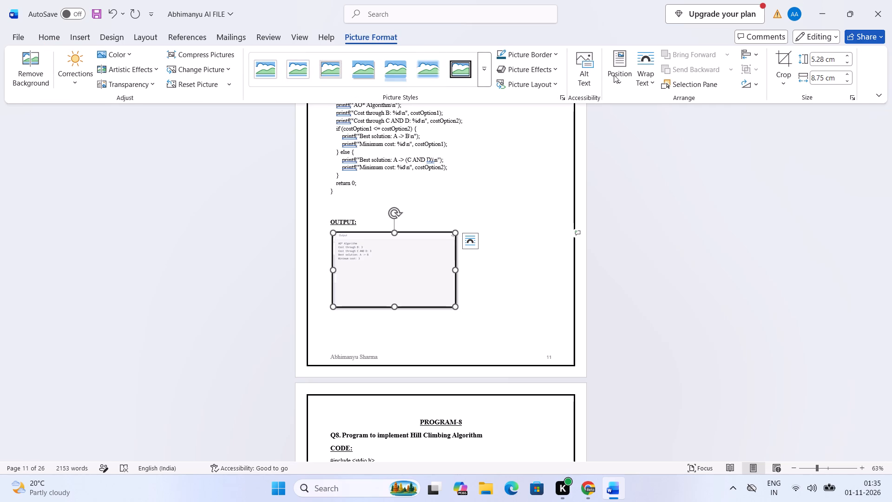
{"action": "left_click", "coordinate": [780, 55]}
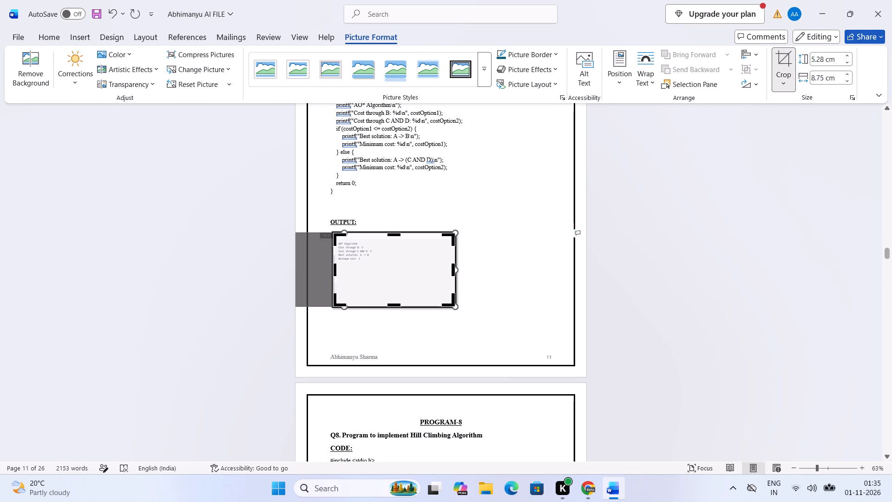
{"action": "left_click_drag", "start_coordinate": [453, 269], "coordinate": [432, 270]}
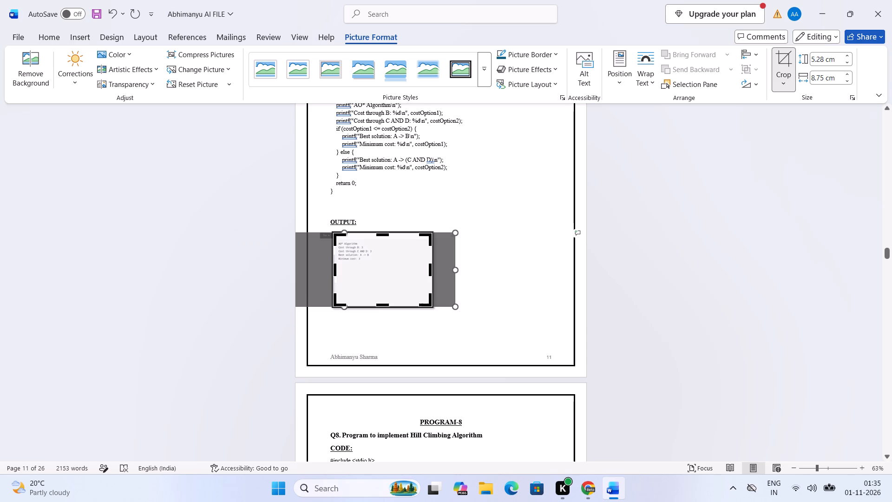
{"action": "left_click_drag", "start_coordinate": [386, 305], "coordinate": [388, 286]}
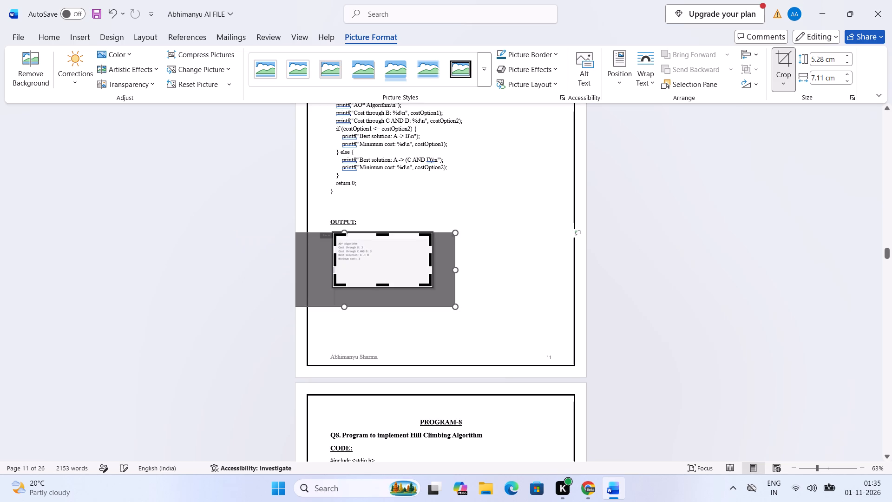
{"action": "left_click_drag", "start_coordinate": [428, 262], "coordinate": [423, 262]}
{"action": "left_click", "coordinate": [497, 262]}
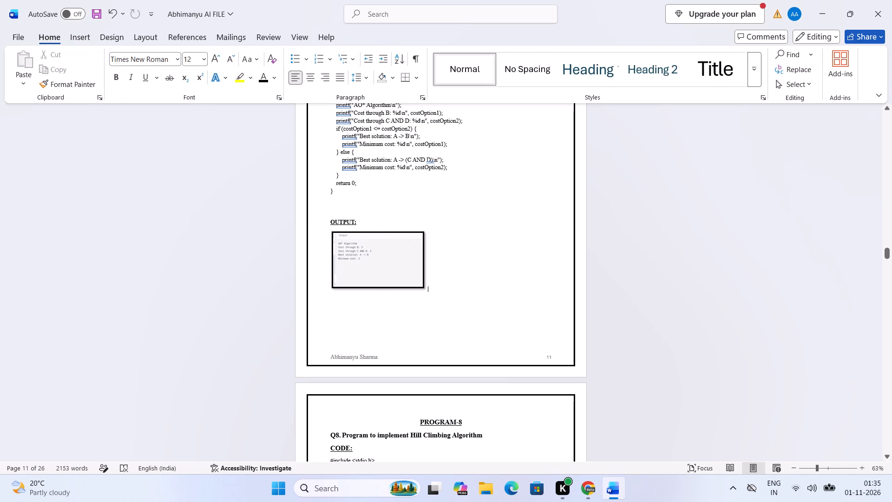
Enlarge the cropped Program-7 output screenshot proportionally to about 9.05 cm wide and 5.43 cm high.
{"action": "left_click", "coordinate": [420, 261]}
{"action": "left_click_drag", "start_coordinate": [420, 285], "coordinate": [464, 307]}
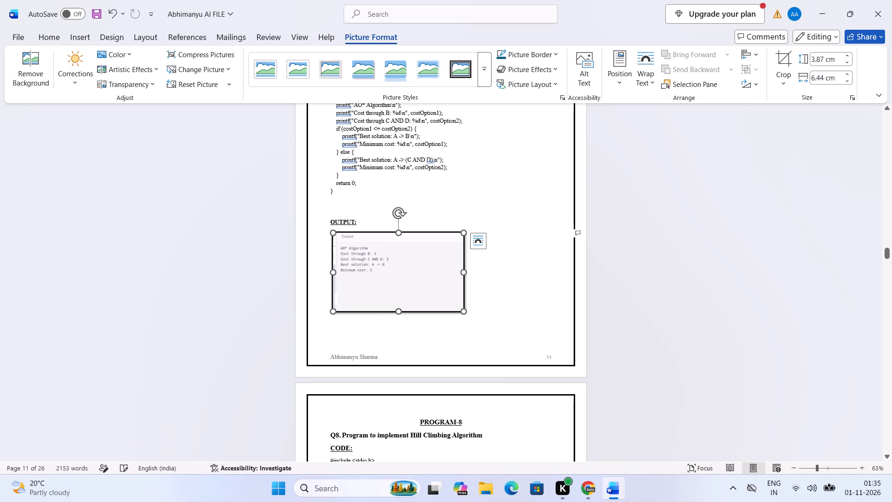
{"action": "left_click", "coordinate": [462, 310]}
{"action": "left_click", "coordinate": [488, 298]}
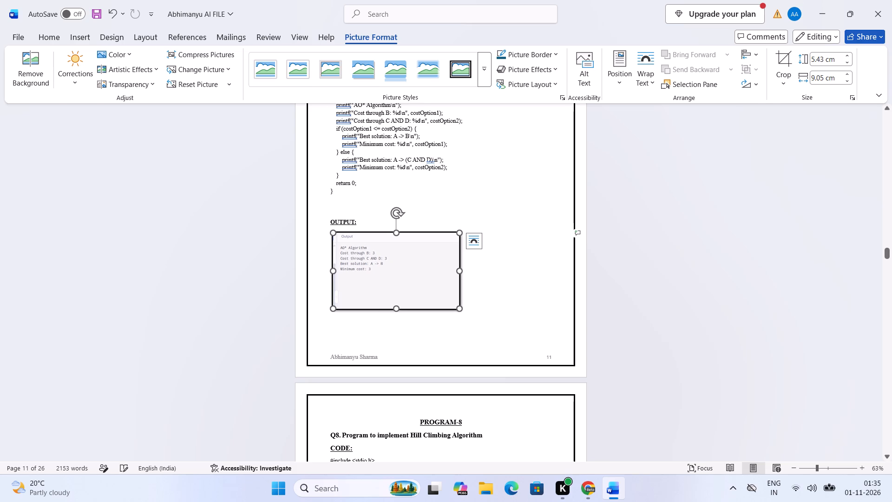
{"action": "scroll", "coordinate": [490, 294], "scroll_direction": "up", "scroll_amount": 20}
{"action": "scroll", "coordinate": [490, 294], "scroll_direction": "up", "scroll_amount": 12}
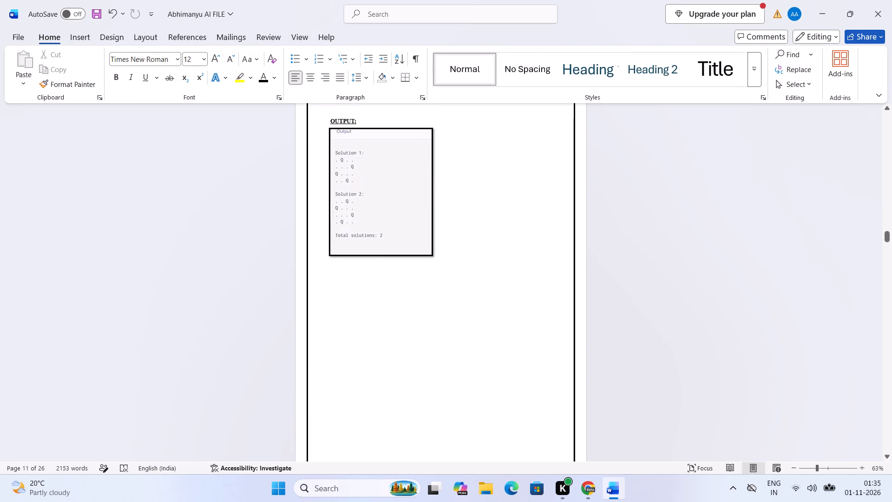
Review the code and output pages preceding Program-8 for consistent spacing, placement and screenshot framing.
{"action": "scroll", "coordinate": [417, 261], "scroll_direction": "up", "scroll_amount": 12}
{"action": "scroll", "coordinate": [377, 345], "scroll_direction": "up", "scroll_amount": 12}
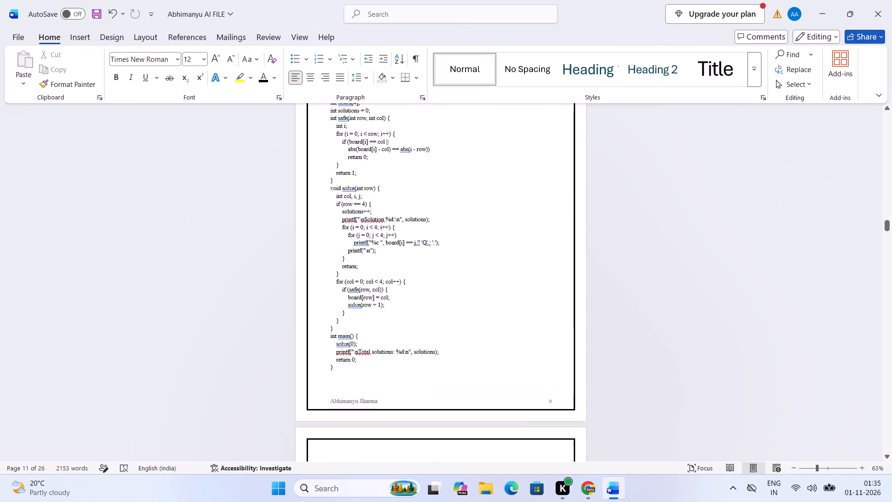
{"action": "scroll", "coordinate": [377, 345], "scroll_direction": "up", "scroll_amount": 20}
{"action": "scroll", "coordinate": [377, 345], "scroll_direction": "up", "scroll_amount": 12}
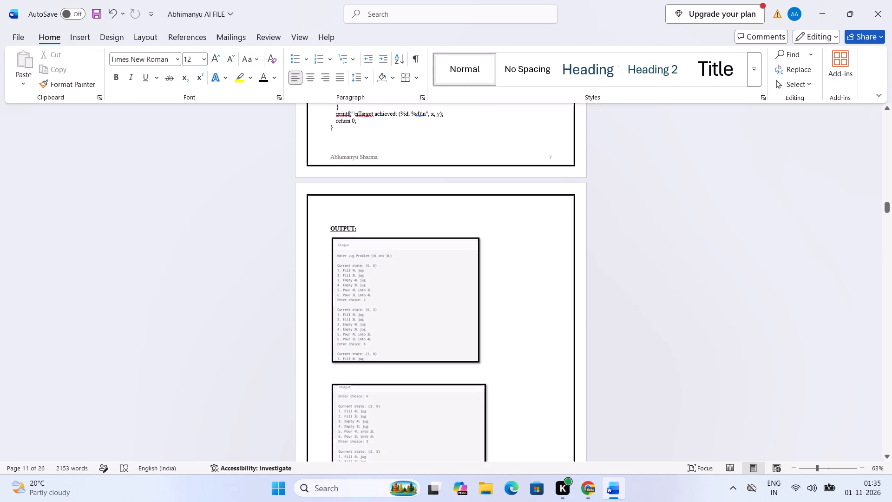
{"action": "scroll", "coordinate": [377, 345], "scroll_direction": "down", "scroll_amount": 20}
{"action": "scroll", "coordinate": [377, 345], "scroll_direction": "down", "scroll_amount": 13}
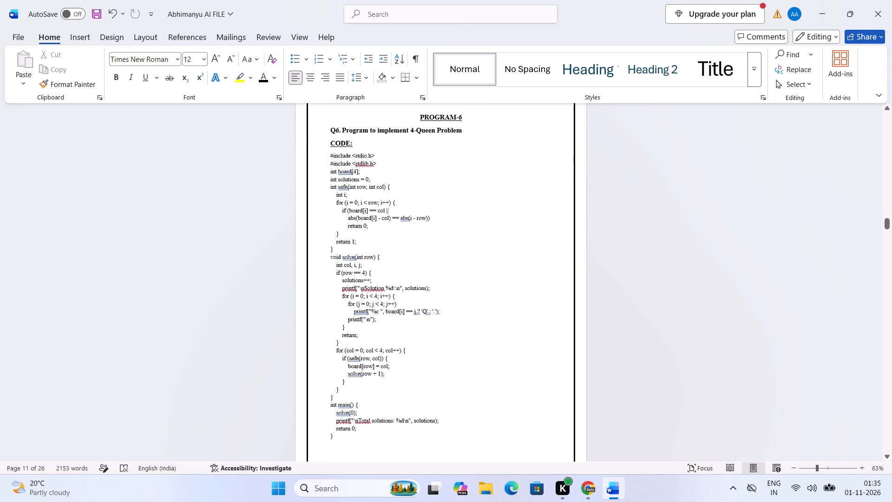
{"action": "scroll", "coordinate": [377, 345], "scroll_direction": "down", "scroll_amount": 20}
{"action": "scroll", "coordinate": [377, 345], "scroll_direction": "down", "scroll_amount": 16}
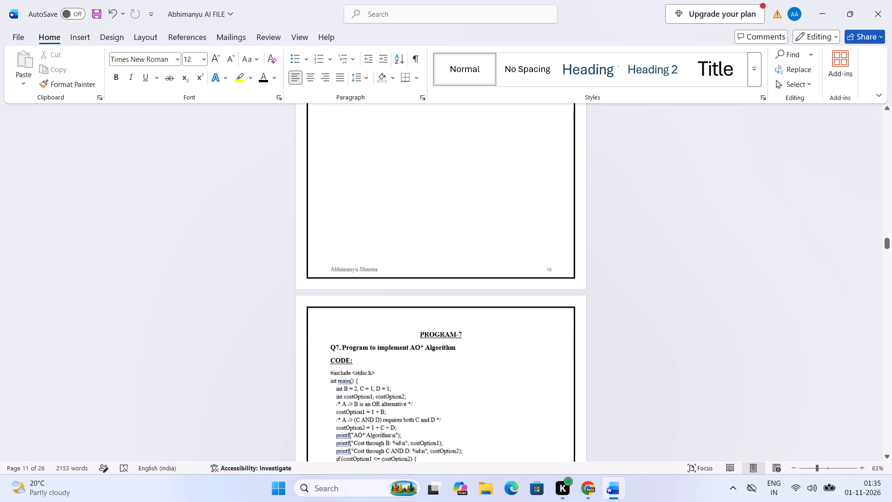
{"action": "scroll", "coordinate": [394, 342], "scroll_direction": "down", "scroll_amount": 5}
{"action": "scroll", "coordinate": [472, 291], "scroll_direction": "down", "scroll_amount": 20}
{"action": "scroll", "coordinate": [472, 291], "scroll_direction": "down", "scroll_amount": 4}
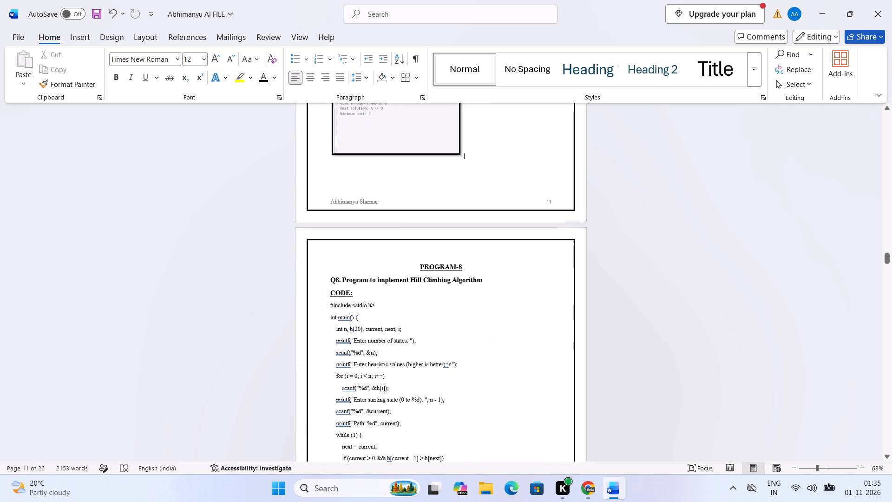
Tighten the whole Program-8 code listing by removing the space after its paragraphs and setting line spacing to 1.15.
{"action": "scroll", "coordinate": [474, 291], "scroll_direction": "down", "scroll_amount": 15}
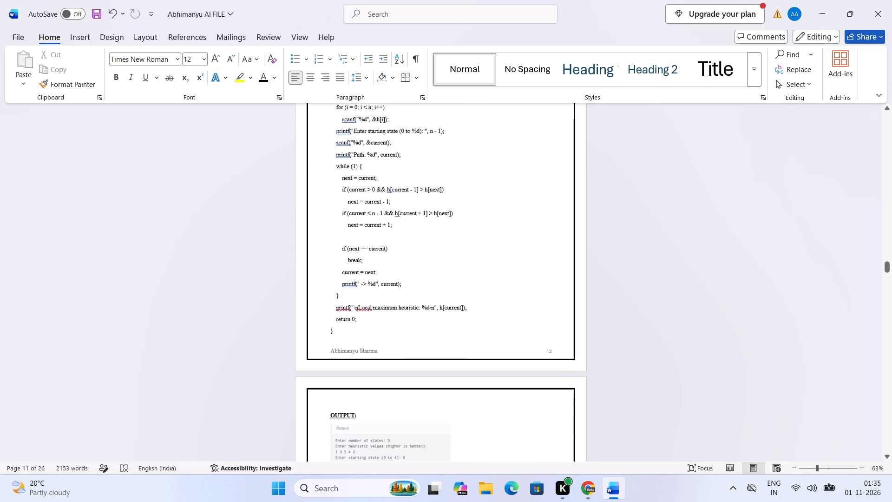
{"action": "scroll", "coordinate": [474, 291], "scroll_direction": "down", "scroll_amount": 5}
{"action": "left_click_drag", "start_coordinate": [354, 253], "coordinate": [348, 216]}
{"action": "scroll", "coordinate": [348, 215], "scroll_direction": "up", "scroll_amount": 3}
{"action": "left_click_drag", "start_coordinate": [348, 216], "coordinate": [344, 213]}
{"action": "scroll", "coordinate": [348, 215], "scroll_direction": "up", "scroll_amount": 11}
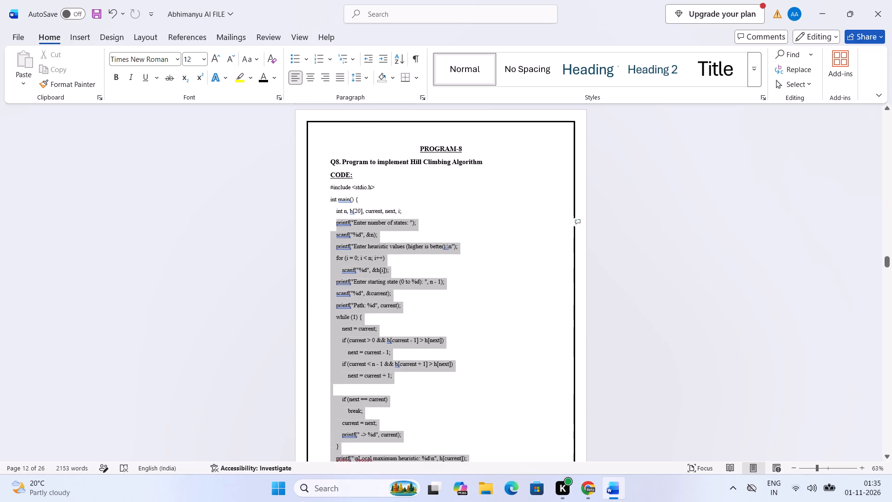
{"action": "left_click_drag", "start_coordinate": [344, 213], "coordinate": [329, 197]}
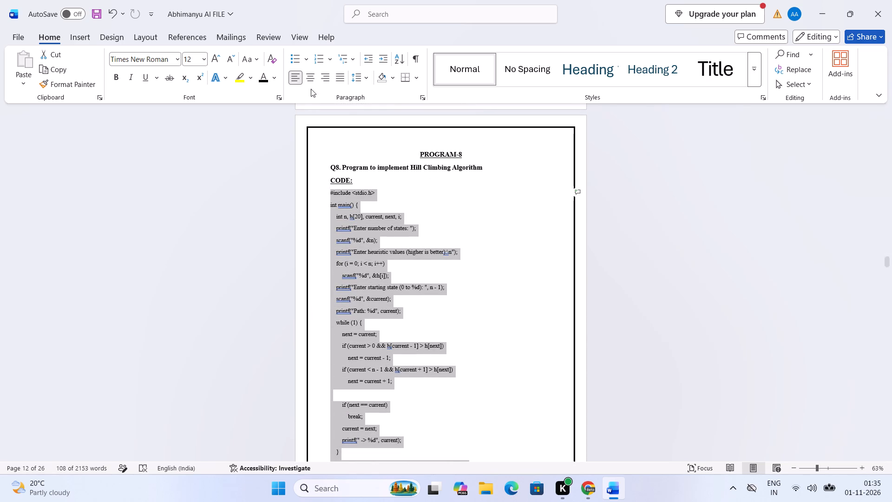
{"action": "left_click", "coordinate": [356, 78]}
{"action": "left_click", "coordinate": [460, 218]}
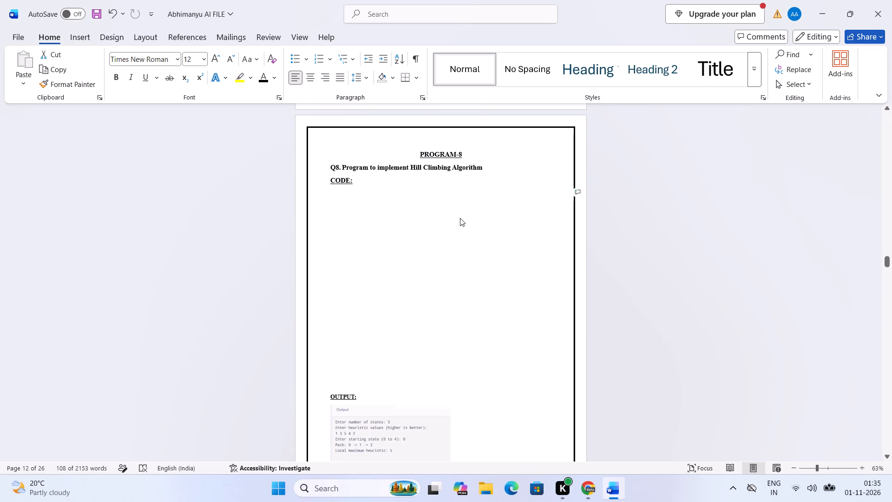
{"action": "left_click", "coordinate": [360, 79]}
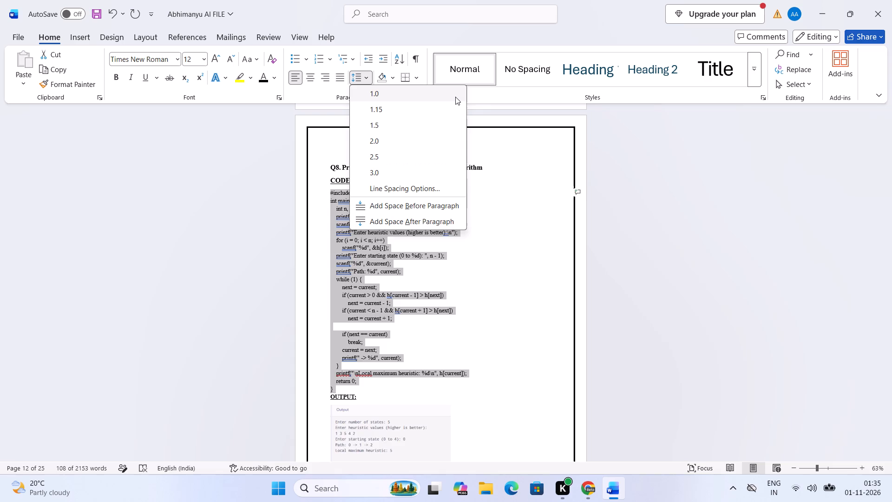
{"action": "left_click", "coordinate": [451, 108]}
{"action": "scroll", "coordinate": [461, 267], "scroll_direction": "down", "scroll_amount": 6}
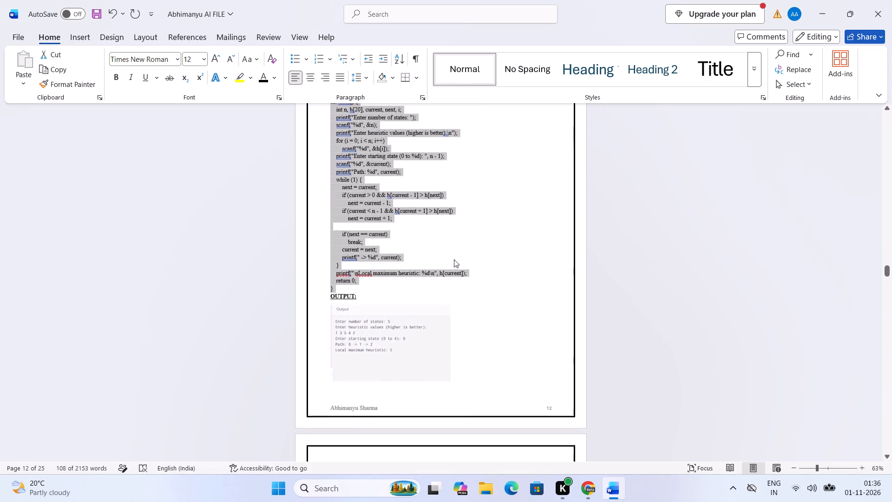
{"action": "double_click", "coordinate": [359, 84]}
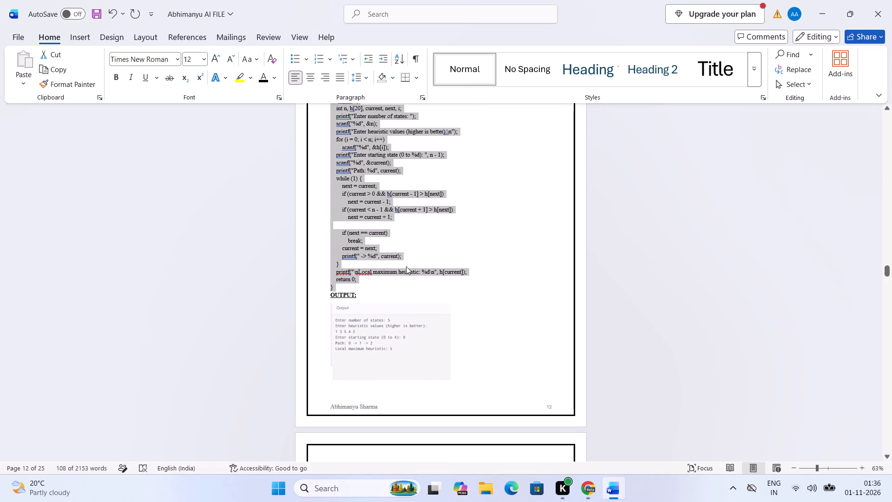
Insert a blank line between the closing brace of the Program-8 code and its OUTPUT heading.
{"action": "left_click", "coordinate": [406, 266]}
{"action": "left_click", "coordinate": [402, 286]}
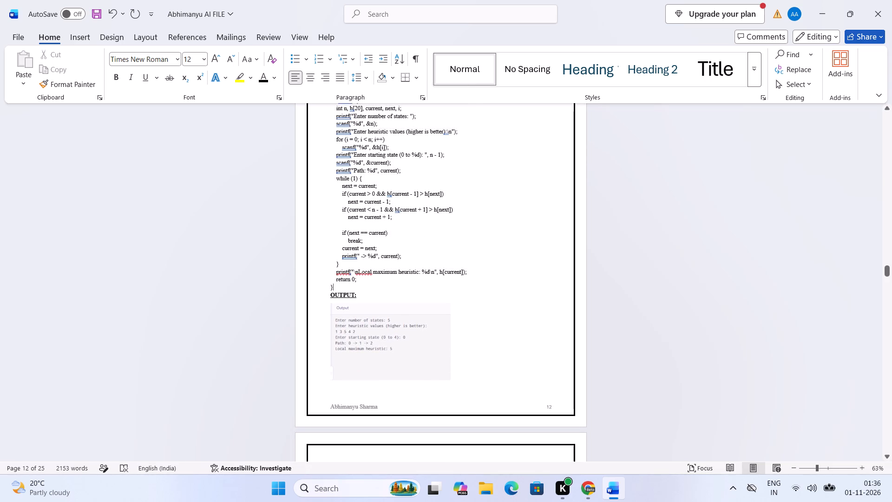
{"action": "key", "text": "Return"}
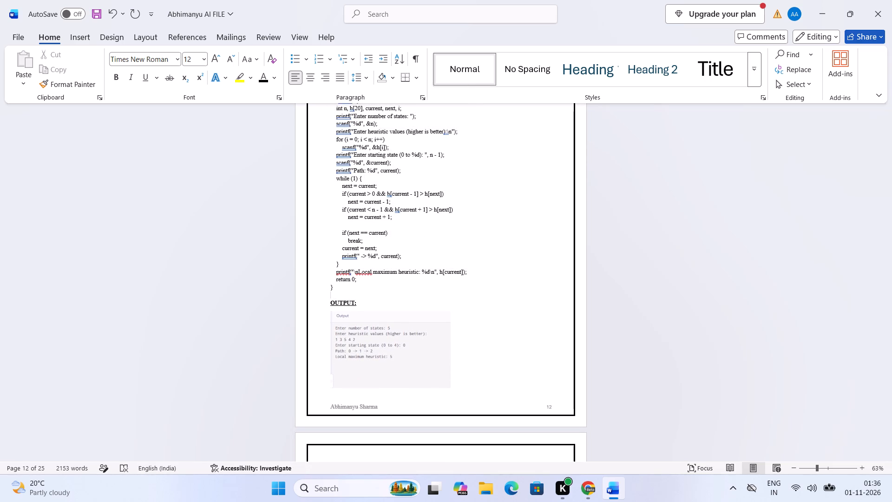
Delete the extra blank line above the Program-7 OUTPUT heading.
{"action": "scroll", "coordinate": [403, 288], "scroll_direction": "up", "scroll_amount": 1}
{"action": "scroll", "coordinate": [403, 289], "scroll_direction": "down", "scroll_amount": 1}
{"action": "scroll", "coordinate": [403, 290], "scroll_direction": "up", "scroll_amount": 9}
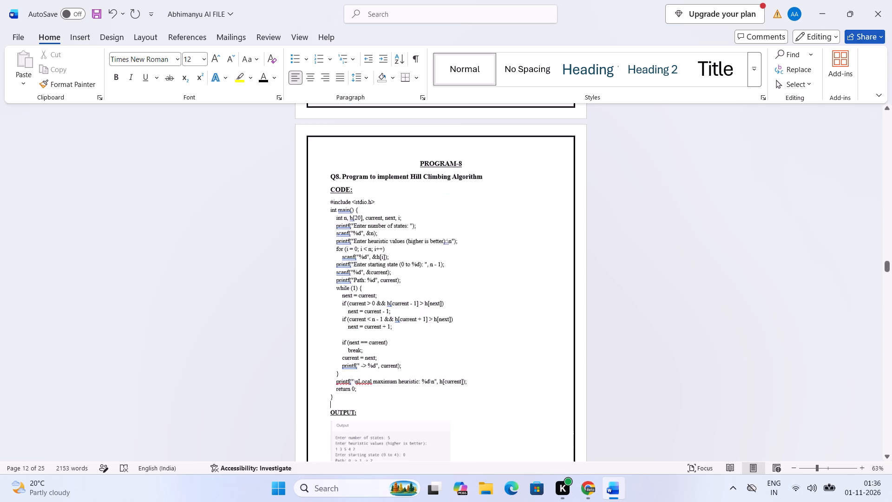
{"action": "scroll", "coordinate": [403, 290], "scroll_direction": "up", "scroll_amount": 10}
{"action": "scroll", "coordinate": [403, 291], "scroll_direction": "down", "scroll_amount": 10}
{"action": "scroll", "coordinate": [403, 291], "scroll_direction": "up", "scroll_amount": 4}
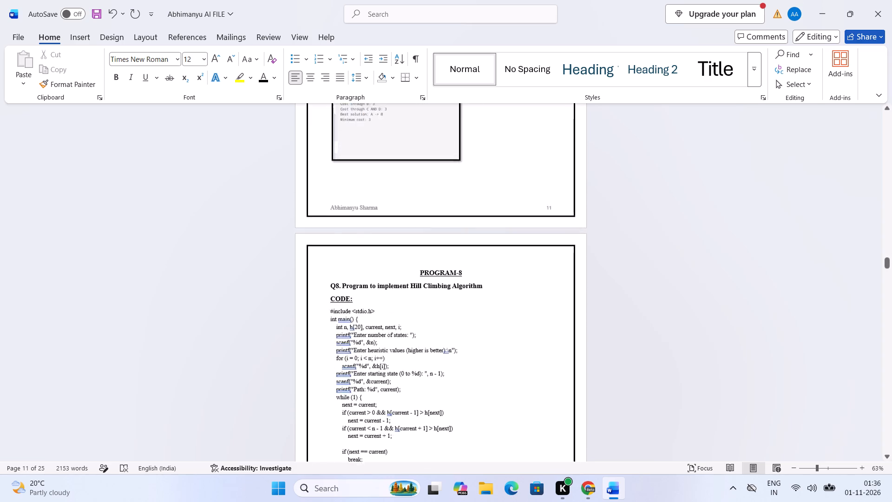
{"action": "scroll", "coordinate": [403, 291], "scroll_direction": "up", "scroll_amount": 4}
{"action": "left_click", "coordinate": [343, 126]}
{"action": "key", "text": "BackSpace"}
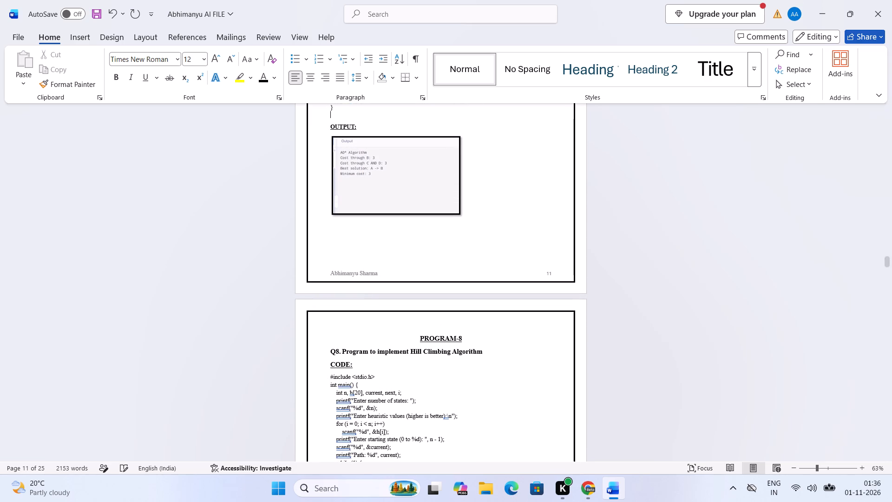
Apply the black rectangular frame picture style to the Program-8 output screenshot.
{"action": "scroll", "coordinate": [343, 127], "scroll_direction": "down", "scroll_amount": 19}
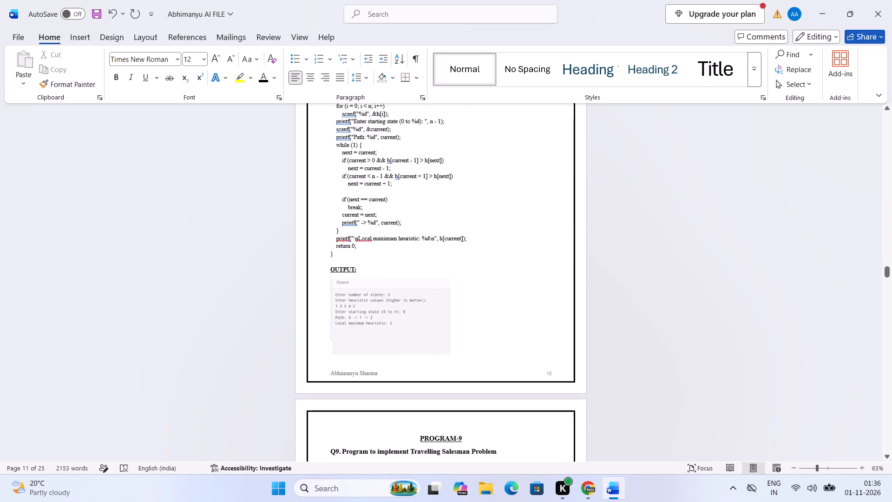
{"action": "left_click", "coordinate": [375, 295]}
{"action": "left_click", "coordinate": [380, 45]}
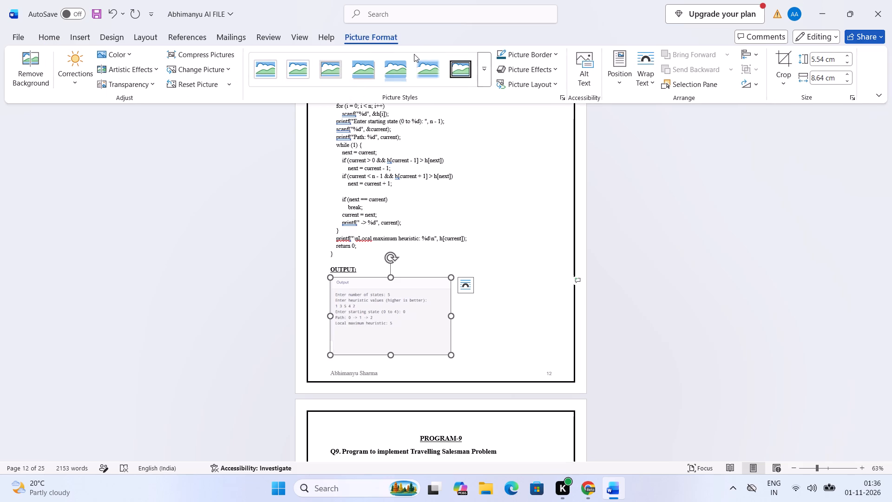
{"action": "left_click", "coordinate": [480, 73]}
{"action": "left_click", "coordinate": [293, 103]}
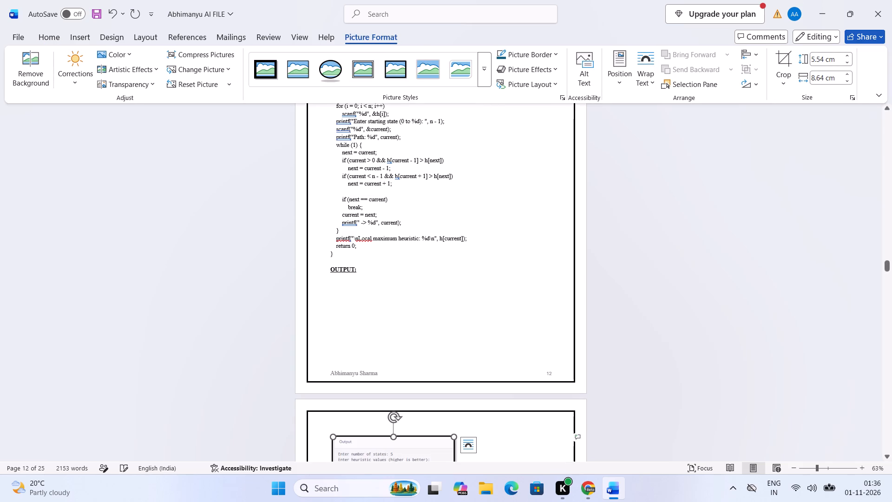
Crop the empty area off the right and bottom of the Program-8 output screenshot, to about 8.11 by 4.97 cm.
{"action": "scroll", "coordinate": [422, 325], "scroll_direction": "down", "scroll_amount": 2}
{"action": "left_click", "coordinate": [385, 311]}
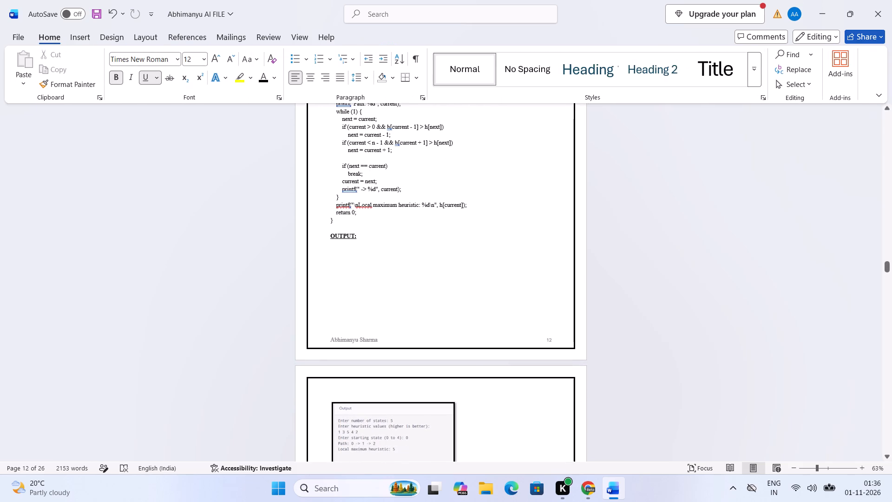
{"action": "left_click", "coordinate": [385, 311]}
{"action": "scroll", "coordinate": [388, 317], "scroll_direction": "down", "scroll_amount": 4}
{"action": "left_click", "coordinate": [397, 342]}
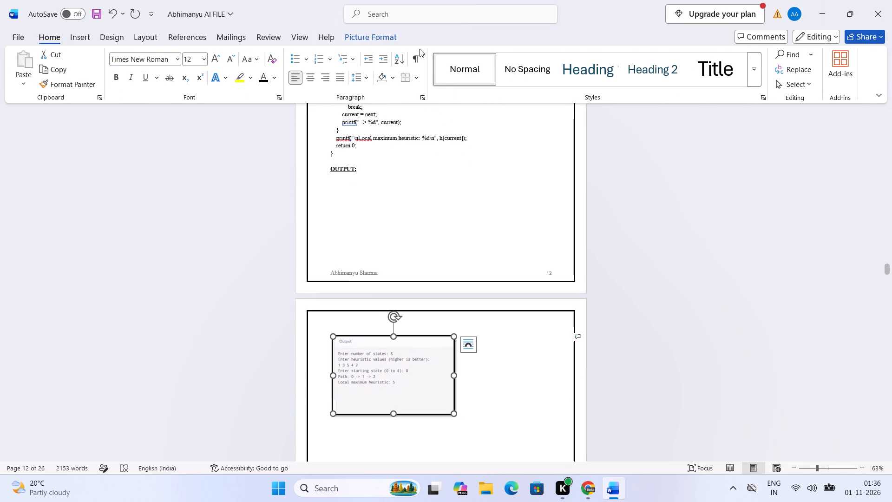
{"action": "left_click", "coordinate": [387, 34]}
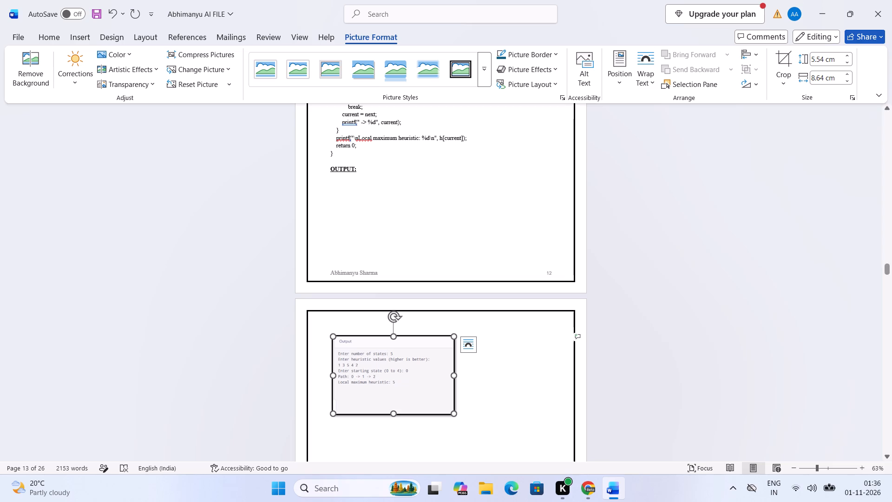
{"action": "scroll", "coordinate": [433, 262], "scroll_direction": "down", "scroll_amount": 2}
{"action": "left_click", "coordinate": [786, 50]}
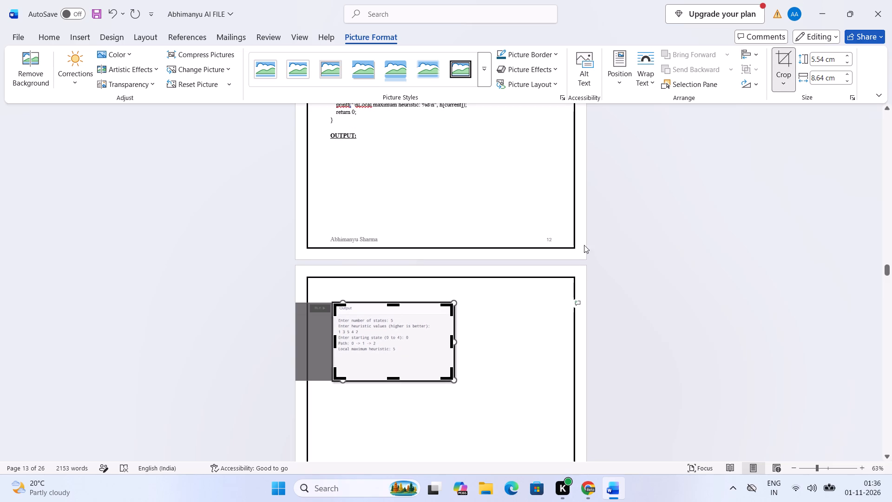
{"action": "left_click_drag", "start_coordinate": [452, 344], "coordinate": [449, 344]}
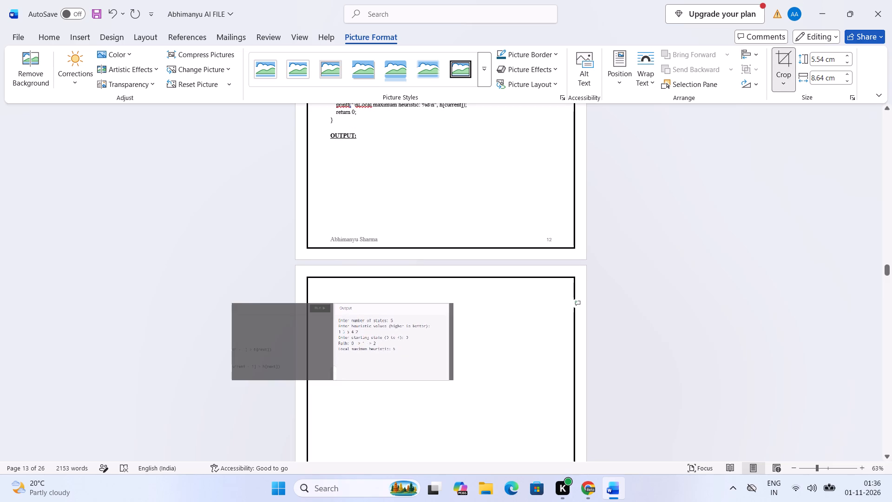
{"action": "left_click_drag", "start_coordinate": [449, 344], "coordinate": [446, 344]}
{"action": "left_click_drag", "start_coordinate": [391, 376], "coordinate": [391, 372]}
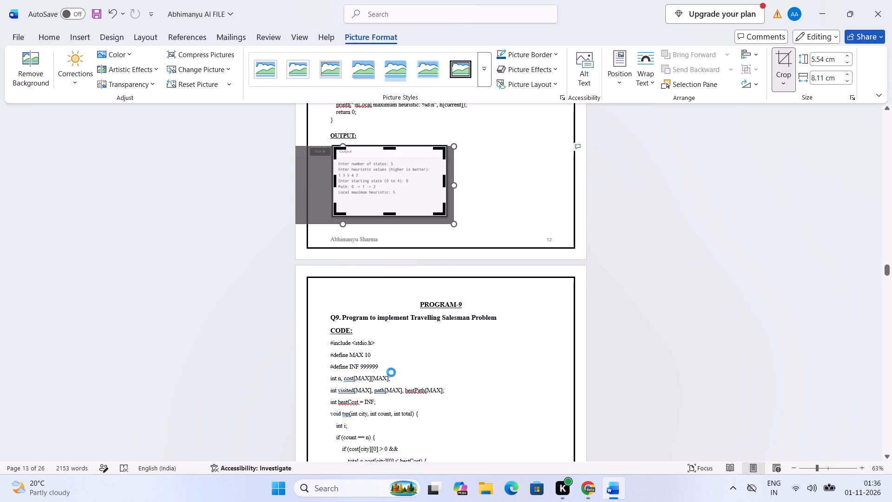
{"action": "left_click", "coordinate": [485, 180]}
{"action": "left_click", "coordinate": [437, 185]}
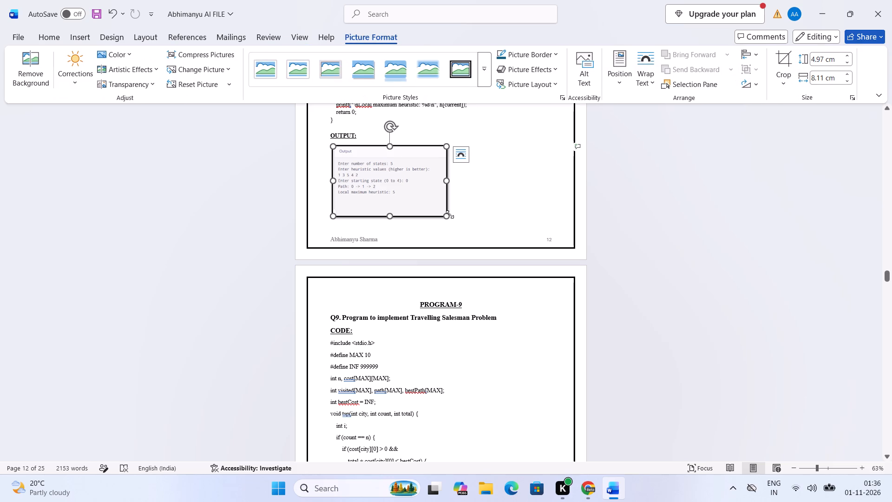
Make the Program-8 output screenshot float freely instead of in line with text, and enlarge it proportionally to about 8.93 by 5.47 cm.
{"action": "left_click", "coordinate": [449, 217]}
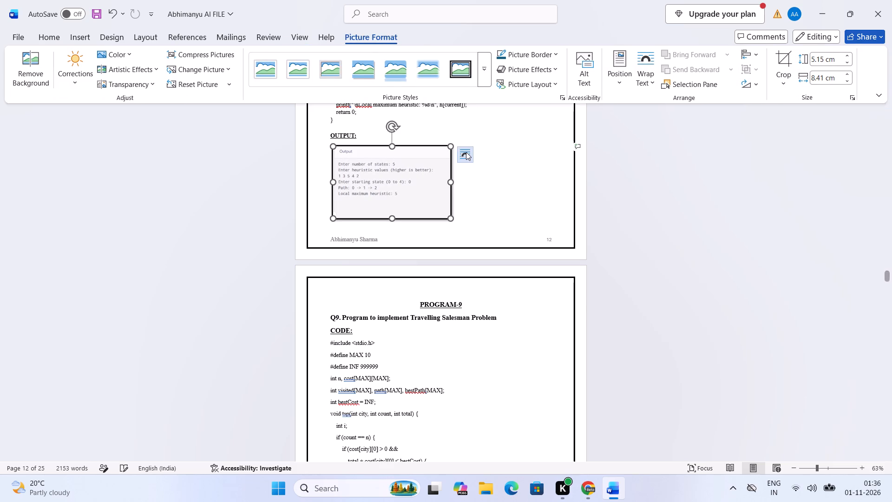
{"action": "left_click", "coordinate": [466, 152]}
{"action": "left_click", "coordinate": [541, 258]}
{"action": "double_click", "coordinate": [429, 192]}
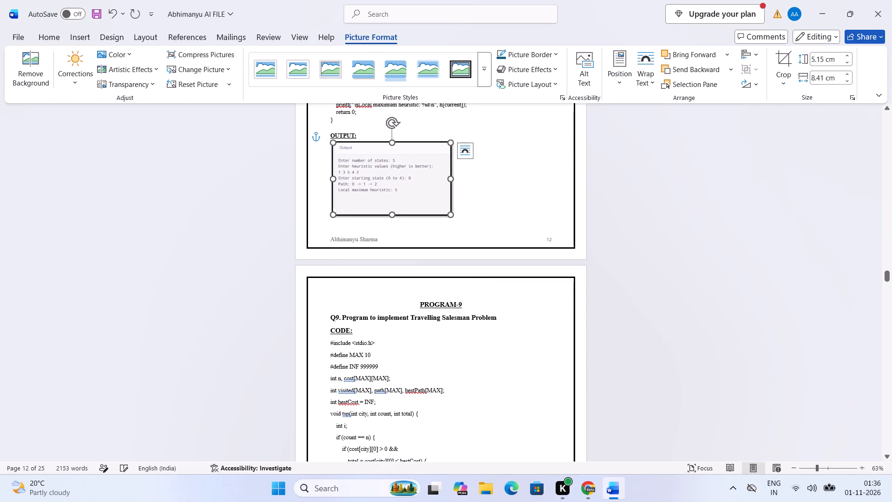
{"action": "left_click_drag", "start_coordinate": [450, 215], "coordinate": [457, 219]}
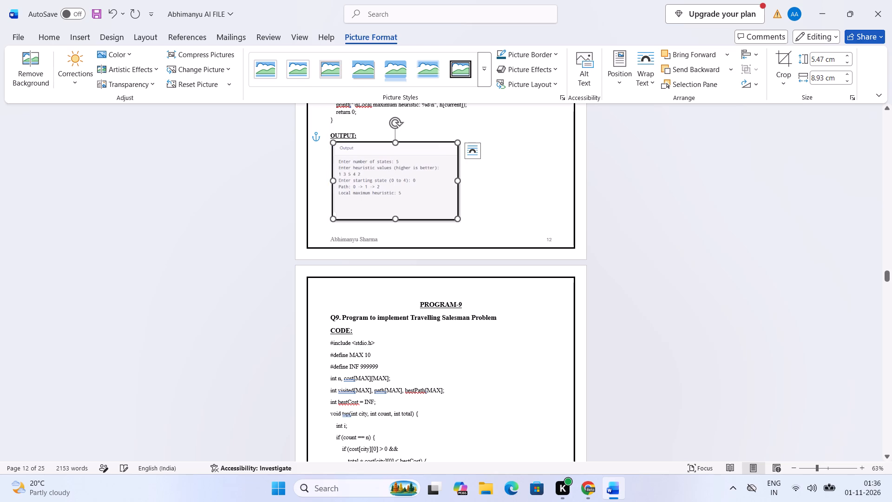
{"action": "left_click", "coordinate": [487, 198]}
Position the Program-8 output screenshot just below its OUTPUT heading, with its left edge aligned to the heading.
{"action": "left_click_drag", "start_coordinate": [393, 190], "coordinate": [383, 192]}
{"action": "left_click_drag", "start_coordinate": [382, 192], "coordinate": [394, 185]}
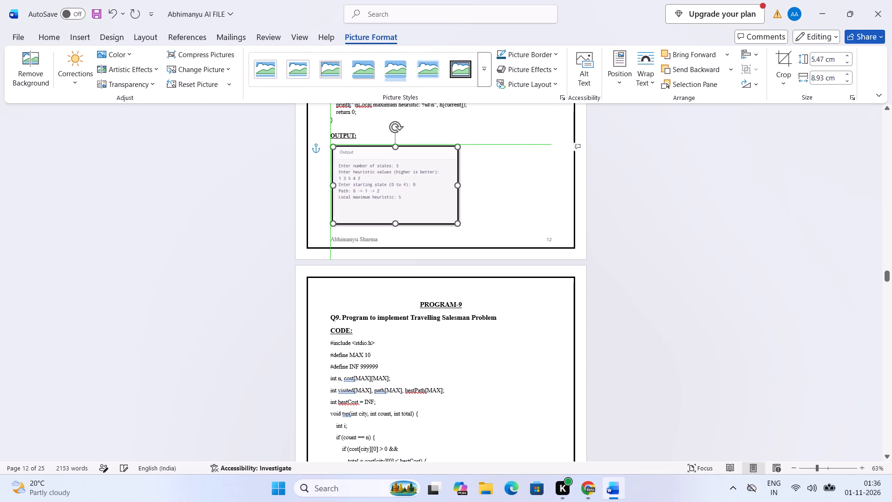
{"action": "left_click_drag", "start_coordinate": [394, 185], "coordinate": [394, 182]}
{"action": "key", "text": "Up"}
{"action": "key", "text": "Up"}
{"action": "key", "text": "Up"}
{"action": "key", "text": "Up"}
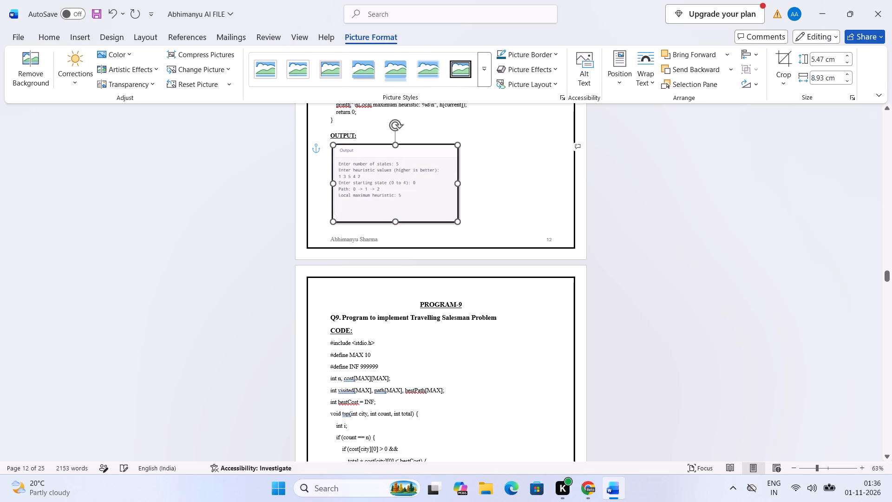
{"action": "key", "text": "Up"}
{"action": "key", "text": "Left"}
{"action": "key", "text": "Left"}
{"action": "key", "text": "Left"}
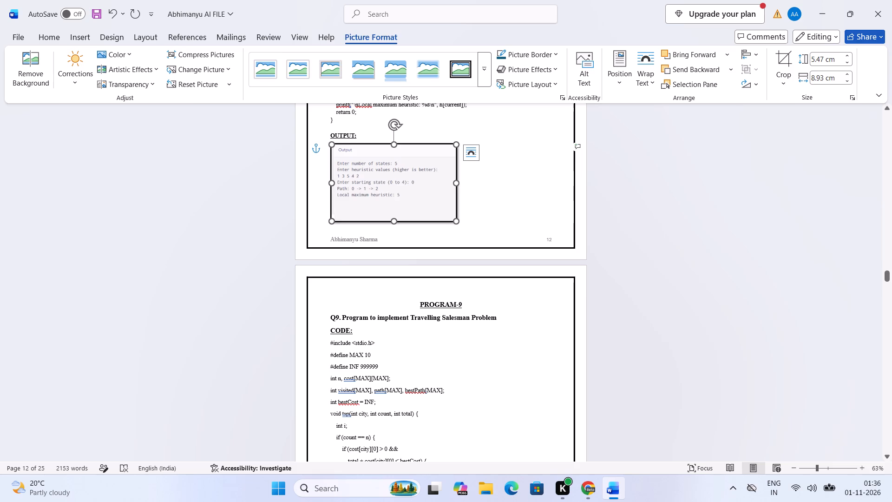
{"action": "left_click", "coordinate": [486, 205]}
Tighten all of the Program-9 code to 1.15 line spacing and remove the space after its paragraphs.
{"action": "scroll", "coordinate": [320, 240], "scroll_direction": "down", "scroll_amount": 7}
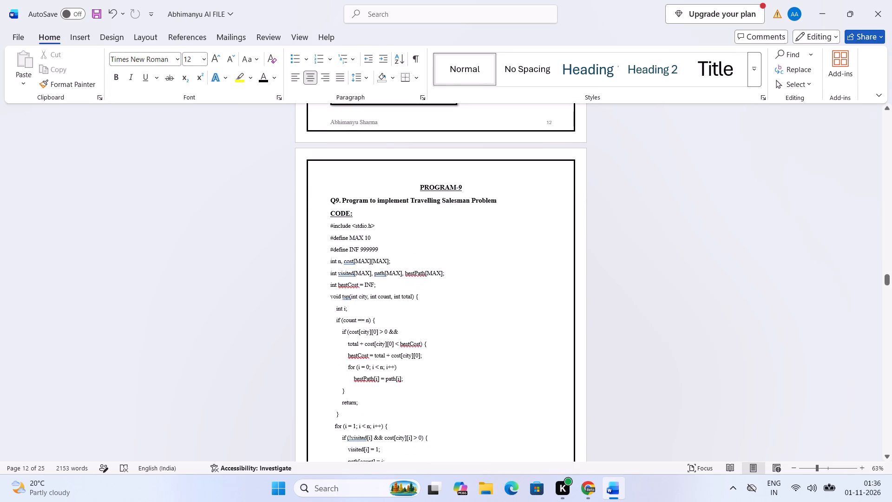
{"action": "scroll", "coordinate": [382, 270], "scroll_direction": "down", "scroll_amount": 20}
{"action": "scroll", "coordinate": [382, 270], "scroll_direction": "down", "scroll_amount": 12}
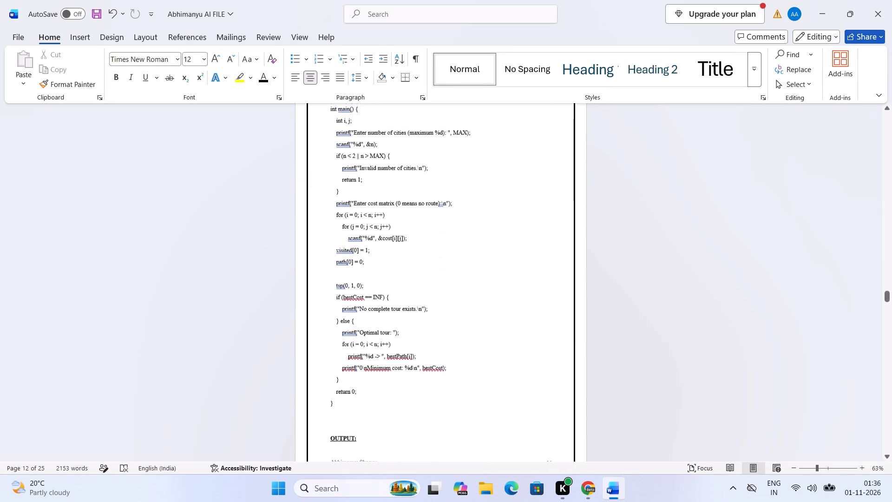
{"action": "scroll", "coordinate": [387, 276], "scroll_direction": "down", "scroll_amount": 4}
{"action": "left_click_drag", "start_coordinate": [354, 297], "coordinate": [339, 264]}
{"action": "scroll", "coordinate": [339, 264], "scroll_direction": "up", "scroll_amount": 5}
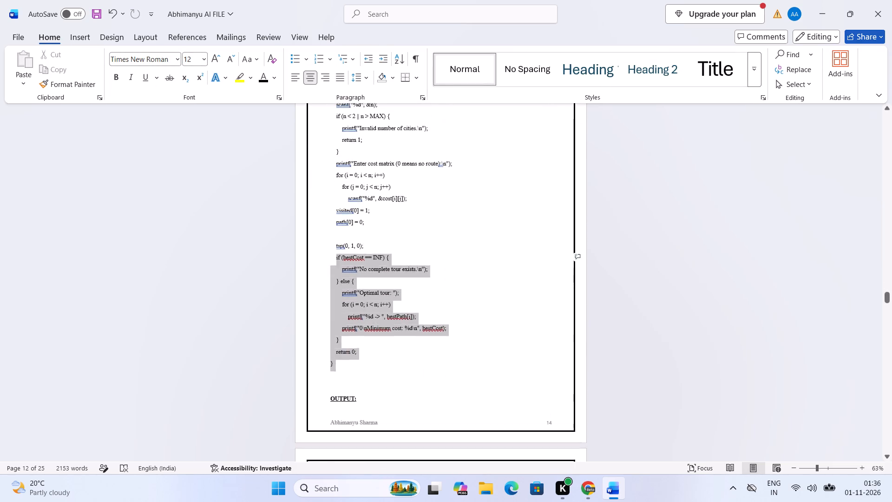
{"action": "scroll", "coordinate": [339, 264], "scroll_direction": "up", "scroll_amount": 2}
{"action": "left_click_drag", "start_coordinate": [339, 264], "coordinate": [343, 258]}
{"action": "scroll", "coordinate": [339, 264], "scroll_direction": "up", "scroll_amount": 15}
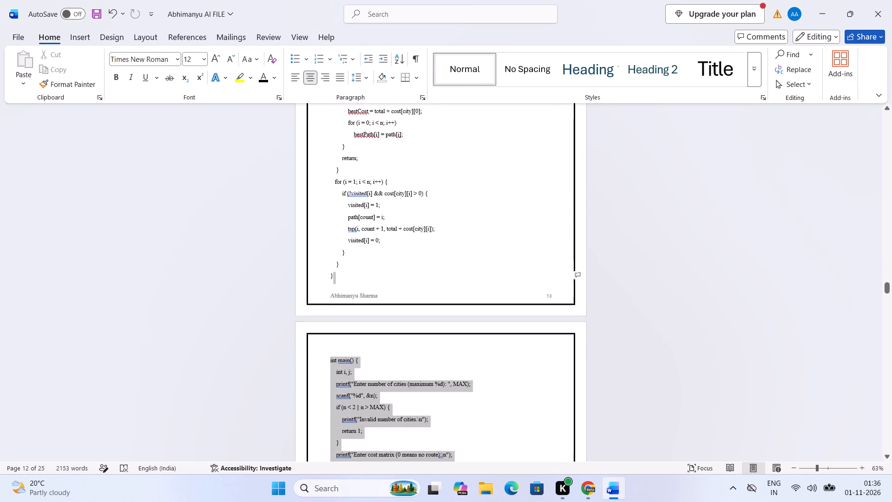
{"action": "left_click_drag", "start_coordinate": [343, 258], "coordinate": [308, 199]}
{"action": "scroll", "coordinate": [341, 227], "scroll_direction": "up", "scroll_amount": 4}
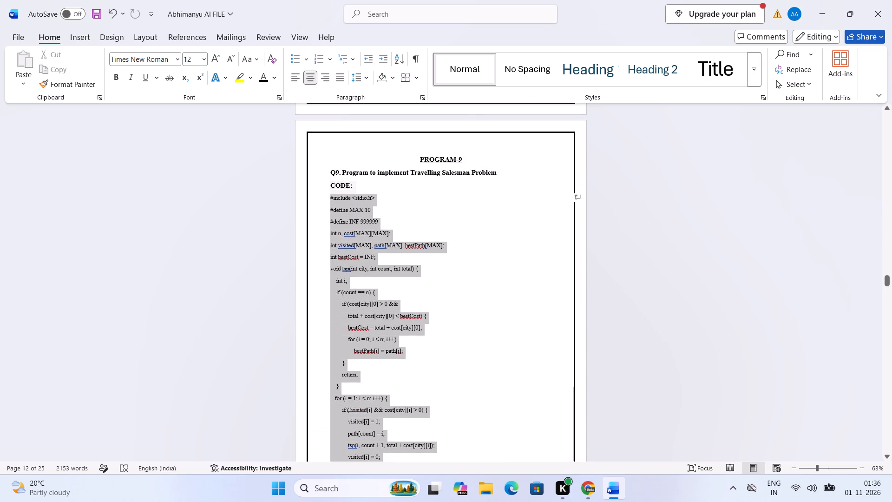
{"action": "left_click_drag", "start_coordinate": [308, 199], "coordinate": [328, 198]}
{"action": "left_click", "coordinate": [358, 79]}
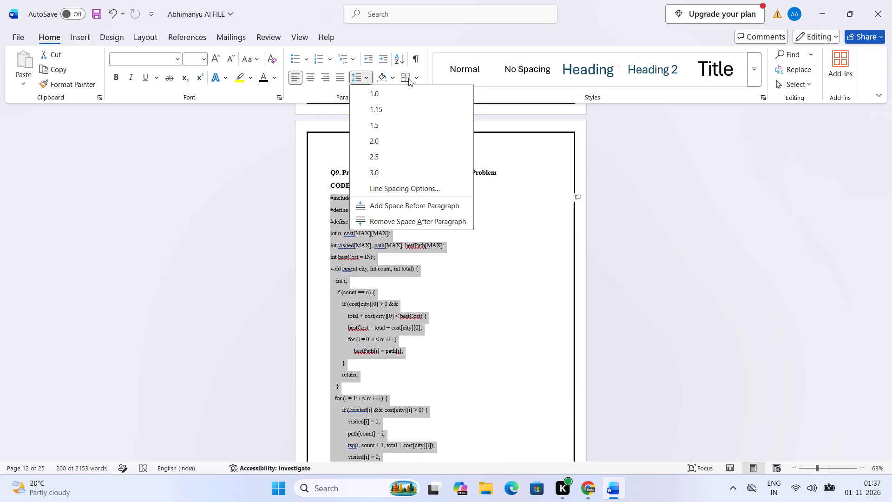
{"action": "left_click", "coordinate": [462, 108]}
{"action": "left_click", "coordinate": [367, 75]}
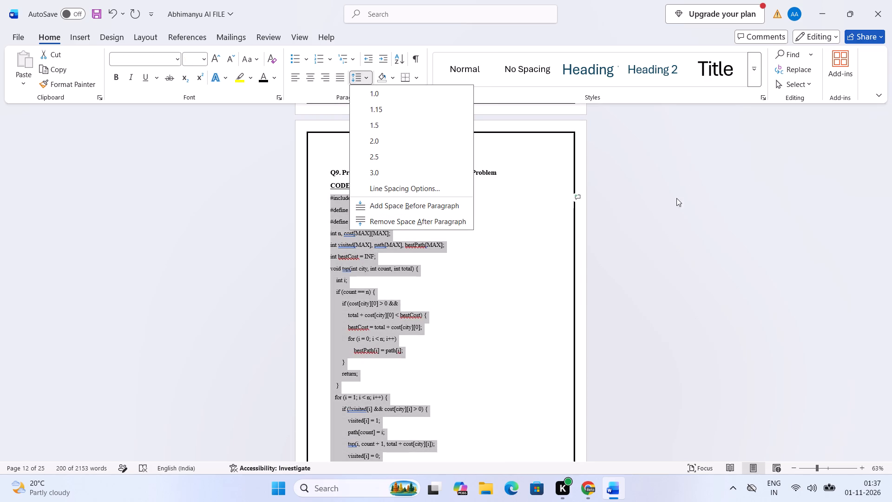
{"action": "left_click", "coordinate": [463, 225]}
Apply the black rectangular frame picture style to the Program-9 output screenshot.
{"action": "scroll", "coordinate": [466, 232], "scroll_direction": "down", "scroll_amount": 12}
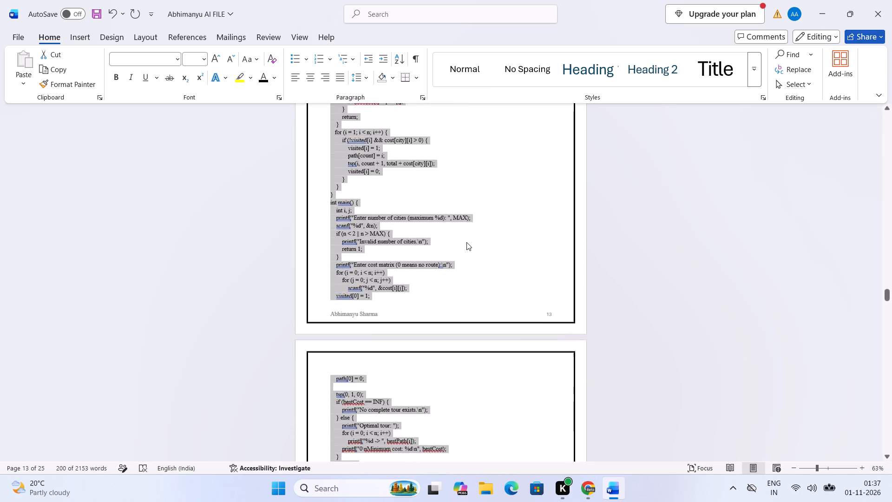
{"action": "scroll", "coordinate": [466, 242], "scroll_direction": "down", "scroll_amount": 14}
{"action": "left_click", "coordinate": [402, 285]}
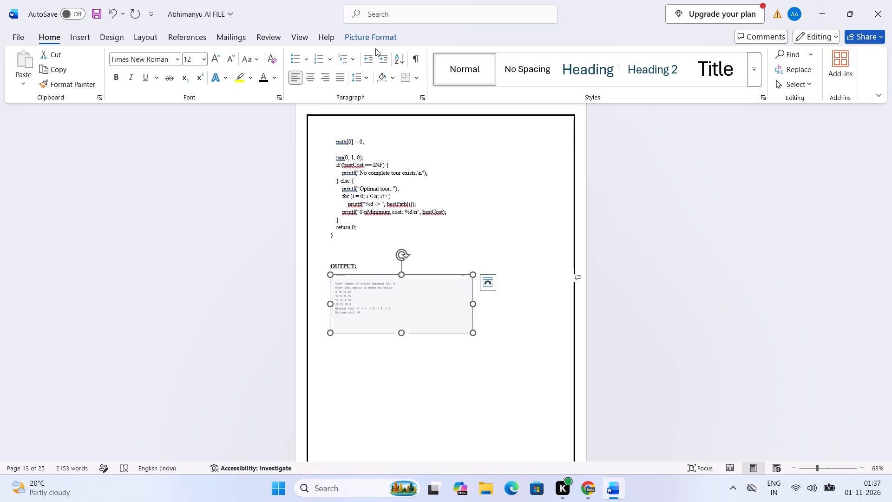
{"action": "left_click", "coordinate": [375, 47]}
{"action": "left_click", "coordinate": [375, 43]}
{"action": "left_click", "coordinate": [491, 76]}
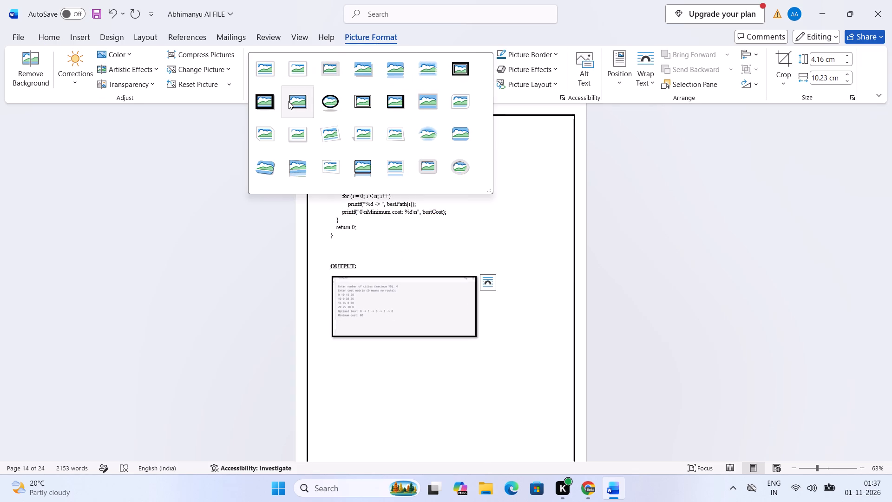
{"action": "left_click", "coordinate": [289, 101]}
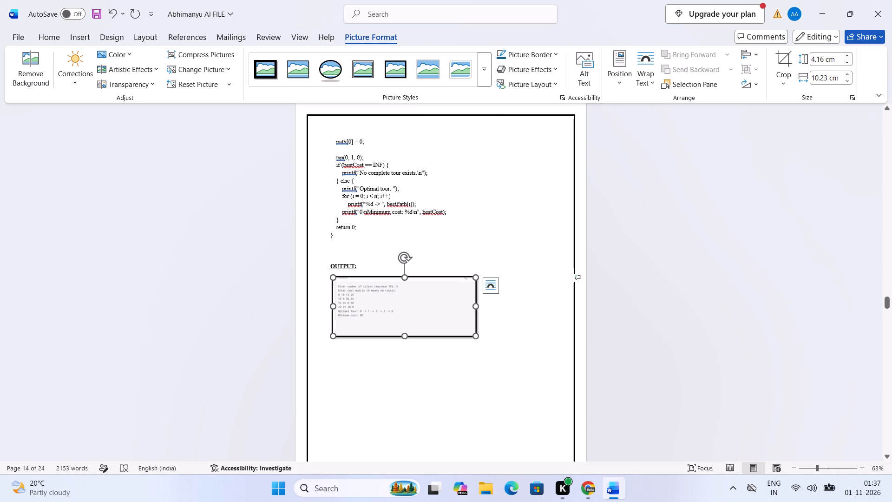
Enlarge the Program-9 output screenshot proportionally to about 11.8 by 4.8 cm.
{"action": "left_click_drag", "start_coordinate": [475, 335], "coordinate": [486, 344]}
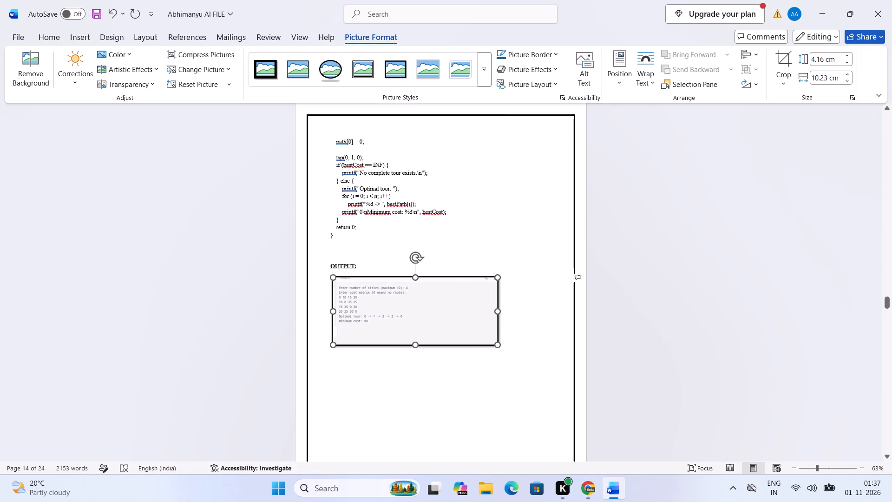
Crop the empty area off the right side of the Program-9 output screenshot.
{"action": "left_click", "coordinate": [793, 59]}
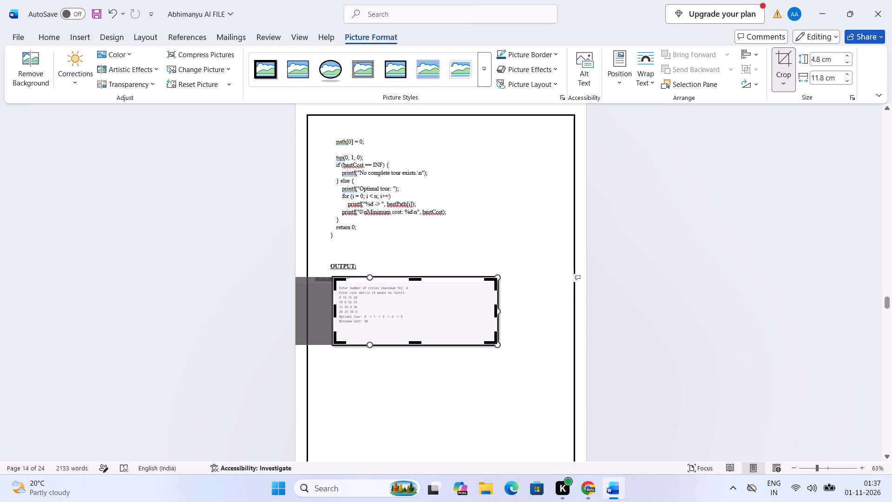
{"action": "left_click", "coordinate": [498, 314]}
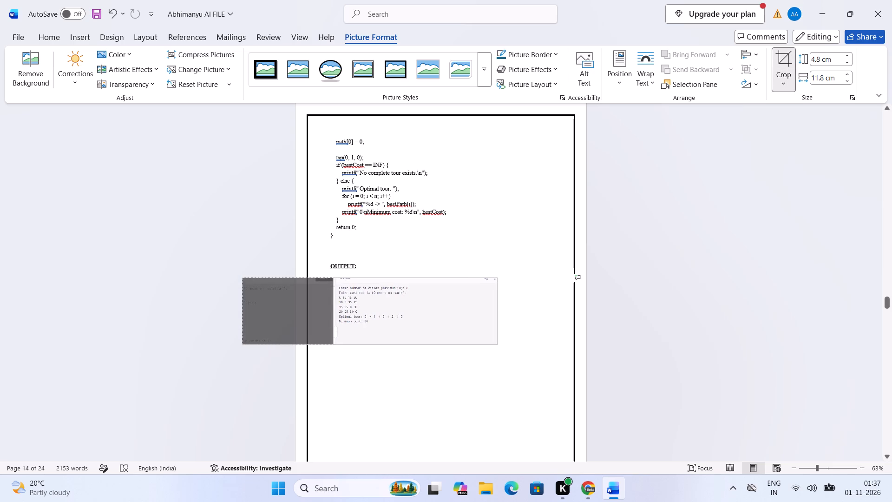
{"action": "left_click_drag", "start_coordinate": [495, 311], "coordinate": [475, 315]}
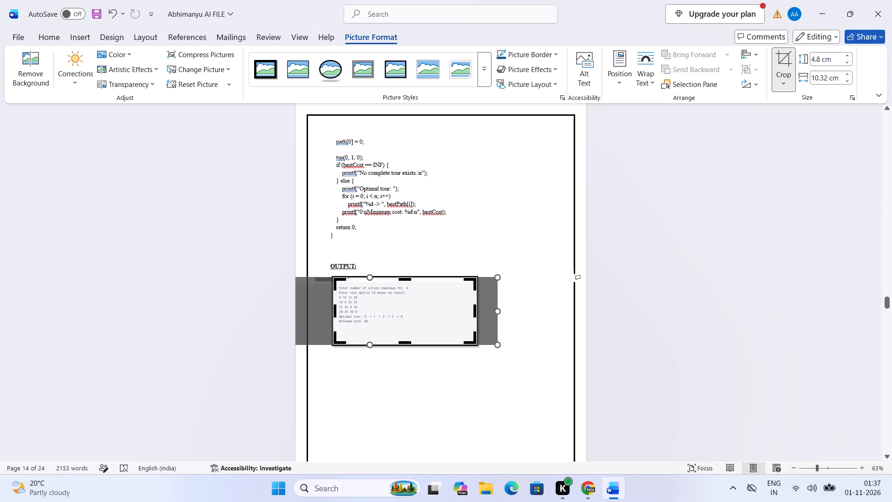
{"action": "left_click_drag", "start_coordinate": [474, 311], "coordinate": [466, 311]}
{"action": "left_click", "coordinate": [480, 259]}
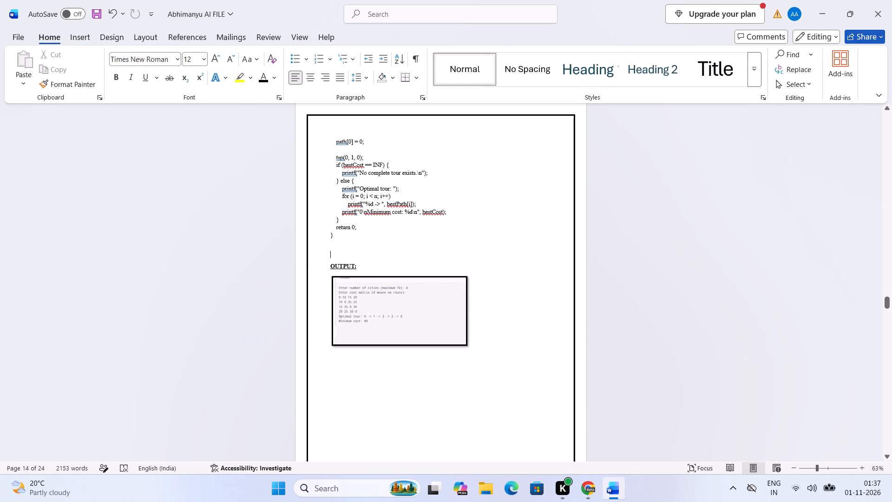
Enlarge the cropped Program-9 output screenshot slightly, keeping its proportions.
{"action": "left_click", "coordinate": [452, 308]}
{"action": "left_click_drag", "start_coordinate": [468, 345], "coordinate": [481, 354]}
{"action": "left_click", "coordinate": [514, 345]}
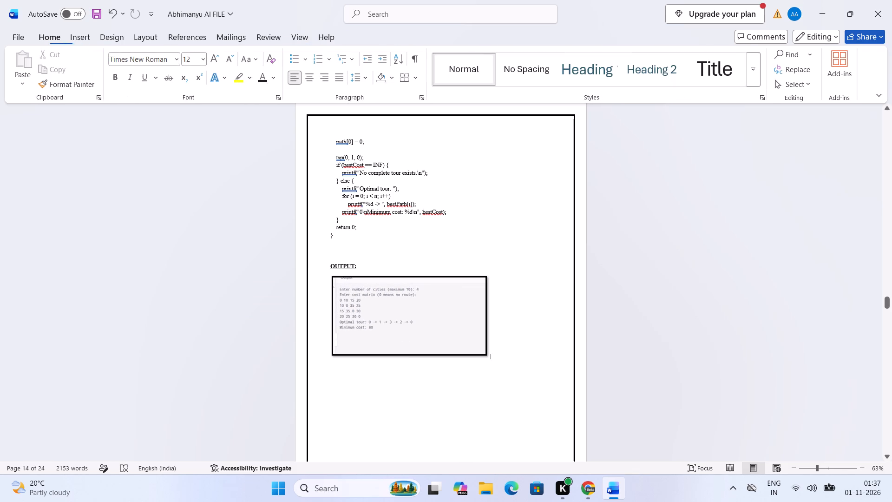
Remove the space after paragraphs throughout the Program-10 code, excluding the OUTPUT heading, and set its line spacing to 1.15.
{"action": "scroll", "coordinate": [475, 357], "scroll_direction": "down", "scroll_amount": 7}
{"action": "scroll", "coordinate": [475, 357], "scroll_direction": "down", "scroll_amount": 18}
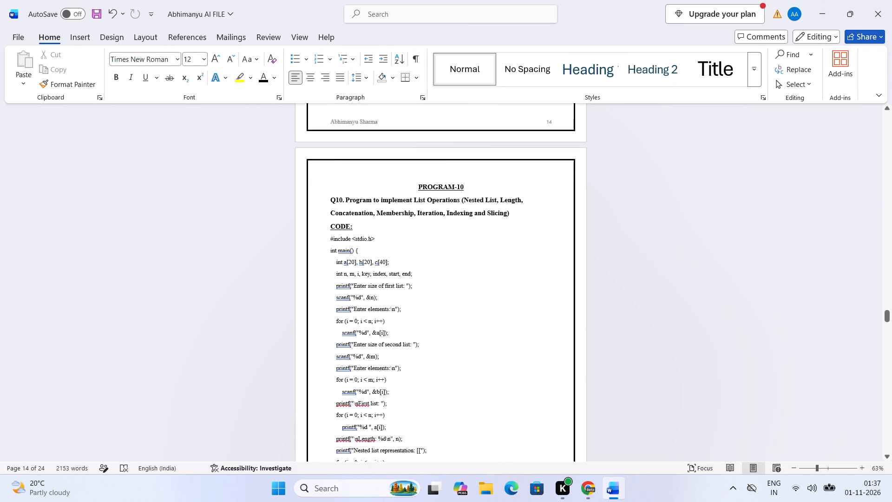
{"action": "scroll", "coordinate": [471, 360], "scroll_direction": "down", "scroll_amount": 1}
{"action": "scroll", "coordinate": [367, 331], "scroll_direction": "down", "scroll_amount": 3}
{"action": "left_click_drag", "start_coordinate": [330, 125], "coordinate": [383, 268]}
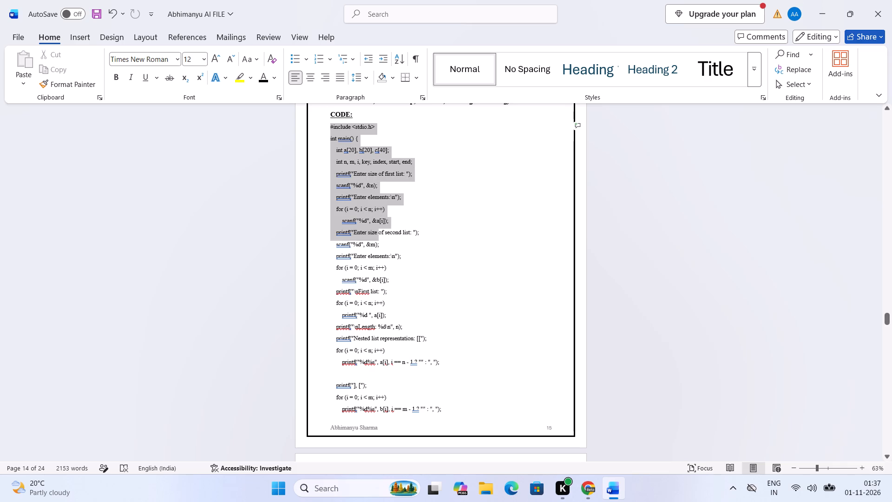
{"action": "left_click_drag", "start_coordinate": [383, 268], "coordinate": [395, 461]}
{"action": "scroll", "coordinate": [394, 425], "scroll_direction": "down", "scroll_amount": 1}
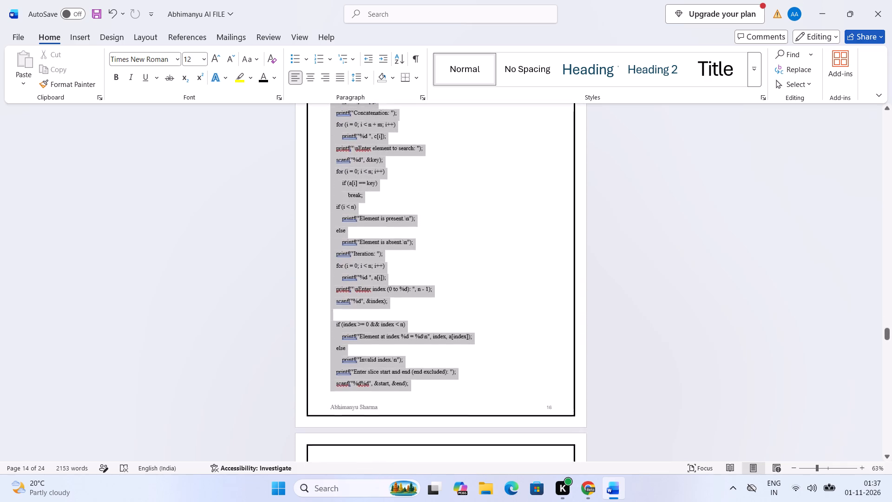
{"action": "left_click_drag", "start_coordinate": [395, 461], "coordinate": [369, 389]}
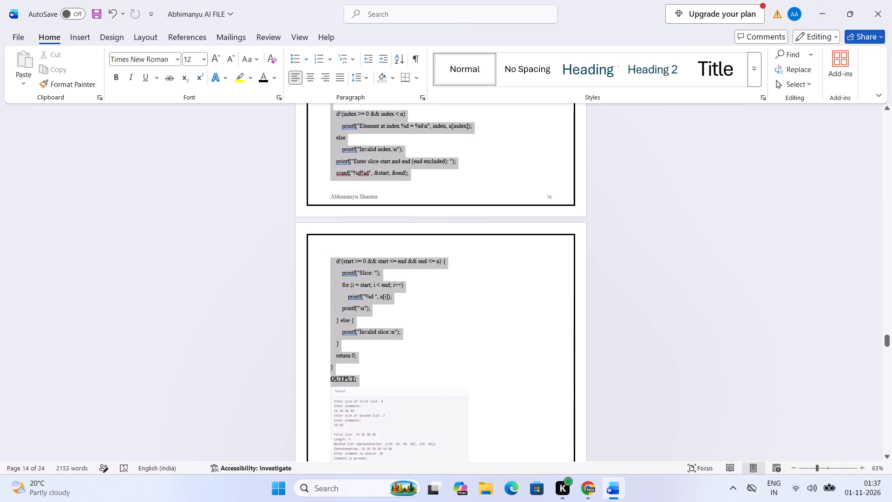
{"action": "left_click_drag", "start_coordinate": [369, 389], "coordinate": [333, 368]}
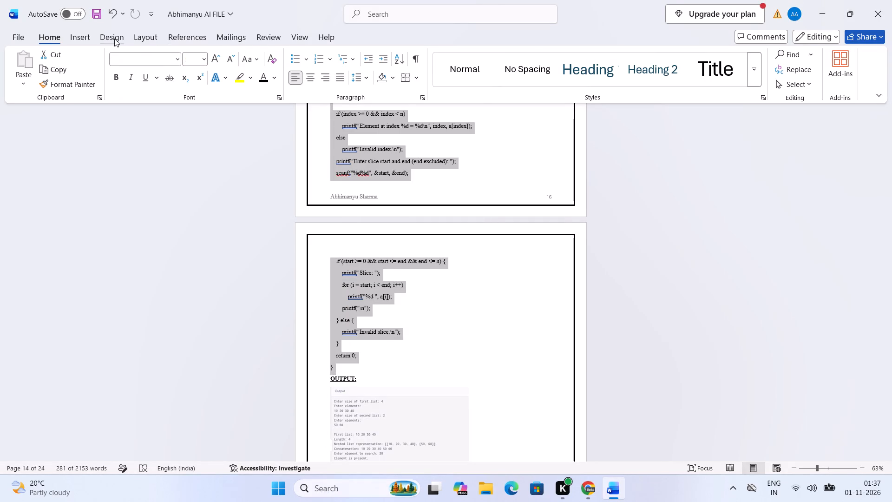
{"action": "left_click", "coordinate": [137, 36]}
{"action": "left_click", "coordinate": [54, 37]}
{"action": "left_click", "coordinate": [352, 79]}
{"action": "left_click", "coordinate": [438, 222]}
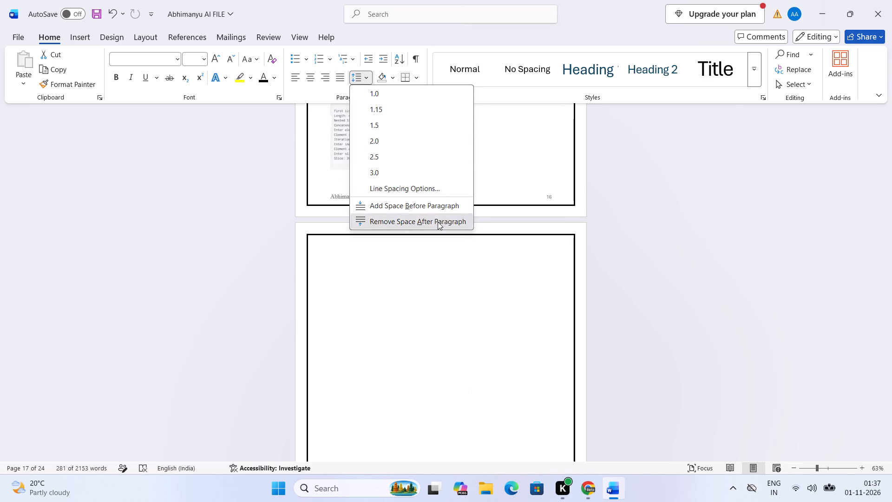
{"action": "scroll", "coordinate": [435, 223], "scroll_direction": "up", "scroll_amount": 14}
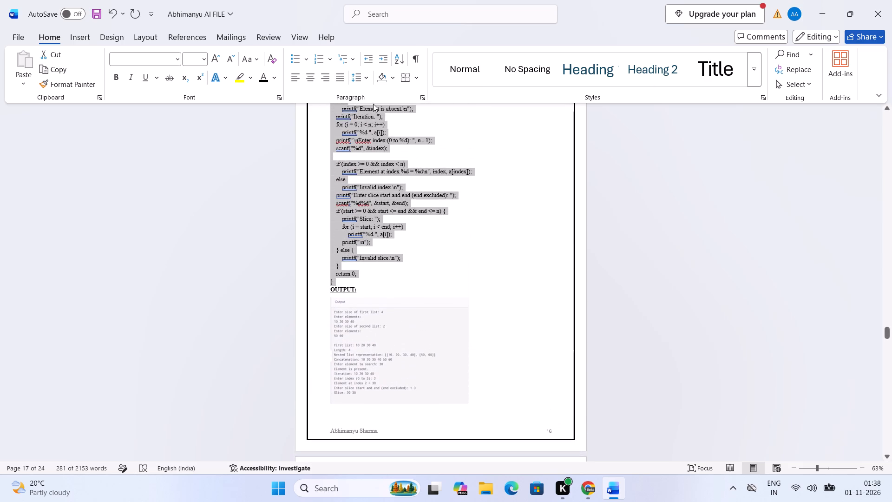
{"action": "left_click", "coordinate": [364, 74]}
{"action": "left_click", "coordinate": [381, 106]}
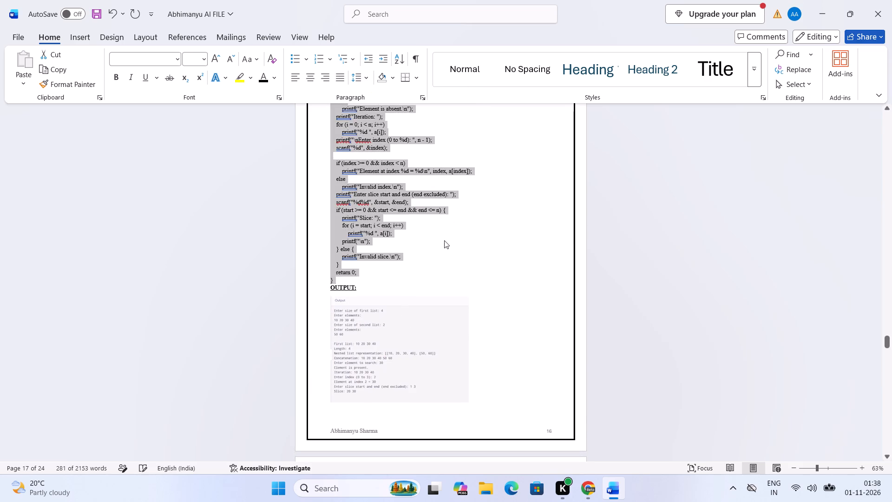
Insert a blank line between the end of the Program-10 code and its OUTPUT heading.
{"action": "left_click", "coordinate": [453, 376]}
{"action": "left_click", "coordinate": [360, 285]}
{"action": "left_click", "coordinate": [359, 284]}
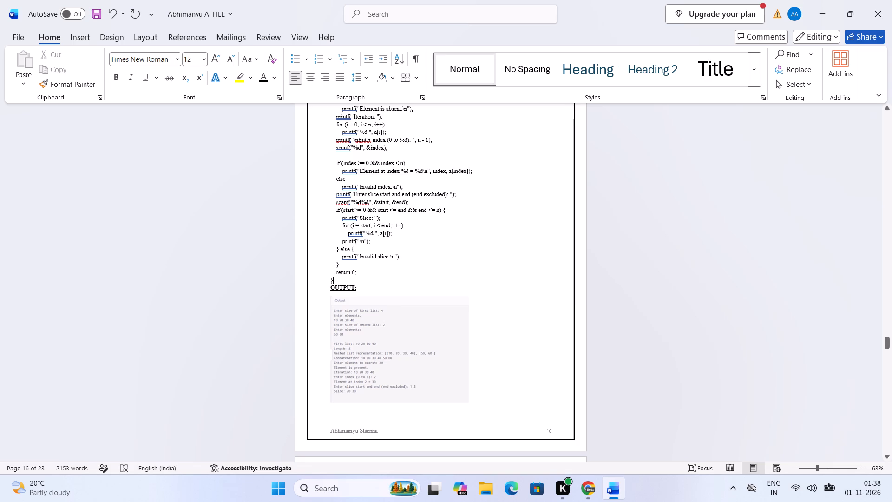
{"action": "key", "text": "Return"}
Apply the black rectangular frame picture style to the Program-10 output screenshot.
{"action": "scroll", "coordinate": [359, 284], "scroll_direction": "up", "scroll_amount": 15}
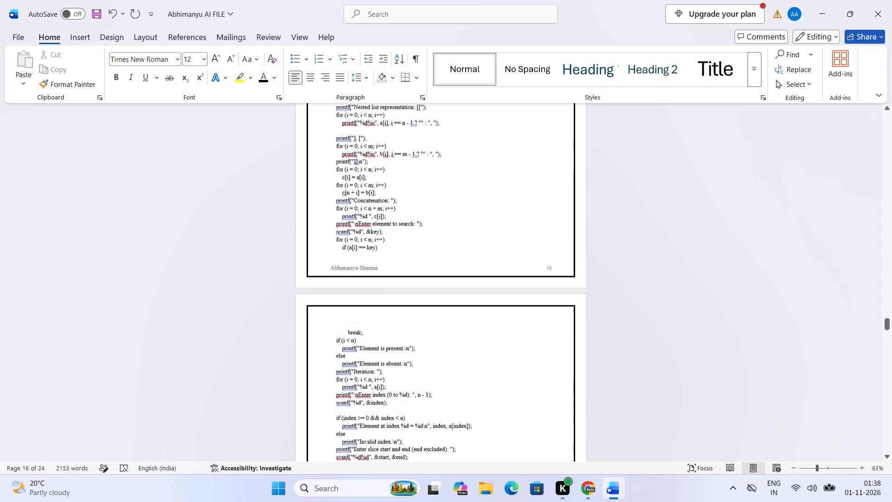
{"action": "scroll", "coordinate": [359, 284], "scroll_direction": "up", "scroll_amount": 18}
{"action": "scroll", "coordinate": [359, 284], "scroll_direction": "up", "scroll_amount": 11}
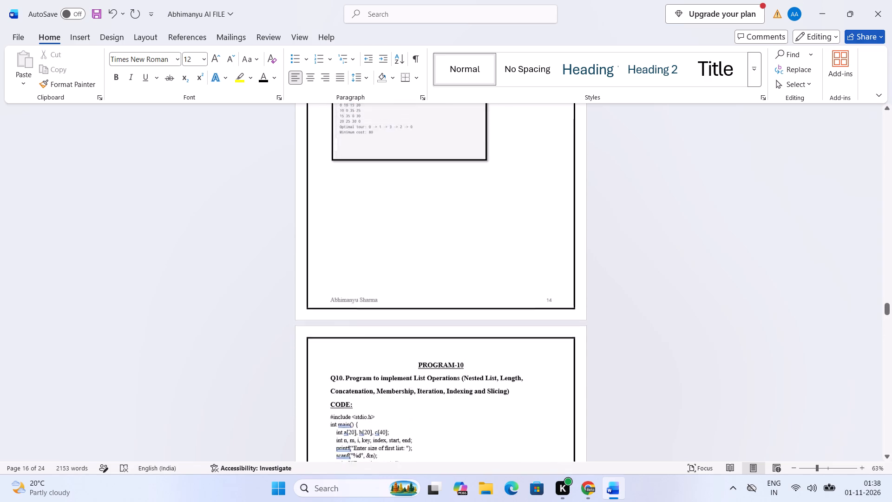
{"action": "scroll", "coordinate": [359, 284], "scroll_direction": "up", "scroll_amount": 11}
{"action": "scroll", "coordinate": [359, 284], "scroll_direction": "down", "scroll_amount": 20}
{"action": "scroll", "coordinate": [359, 284], "scroll_direction": "down", "scroll_amount": 9}
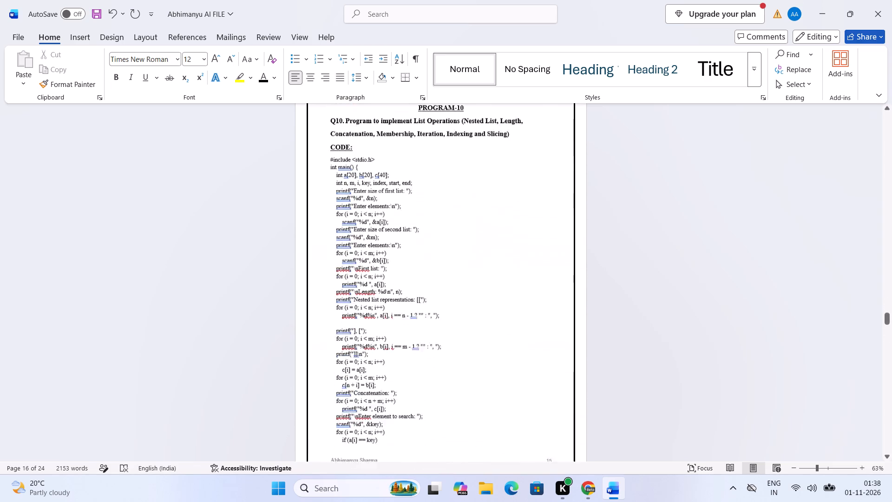
{"action": "scroll", "coordinate": [359, 284], "scroll_direction": "down", "scroll_amount": 20}
{"action": "scroll", "coordinate": [359, 284], "scroll_direction": "down", "scroll_amount": 16}
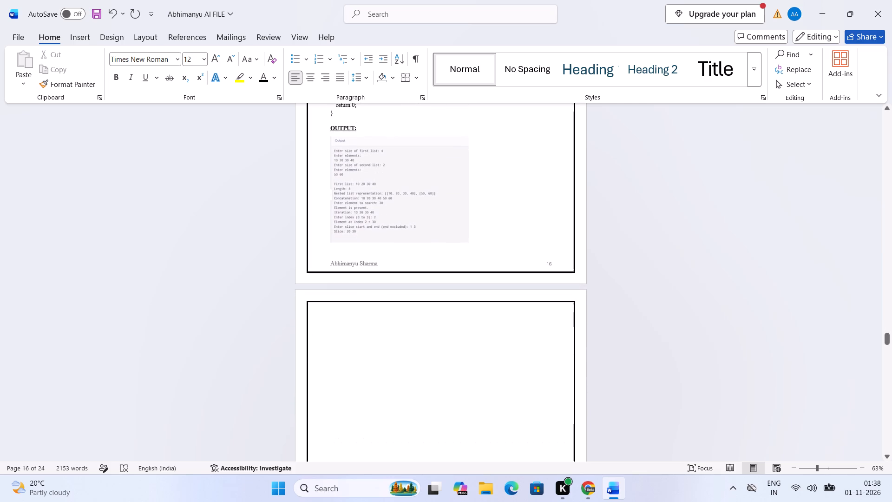
{"action": "left_click", "coordinate": [409, 161]}
{"action": "left_click", "coordinate": [383, 24]}
{"action": "left_click", "coordinate": [385, 31]}
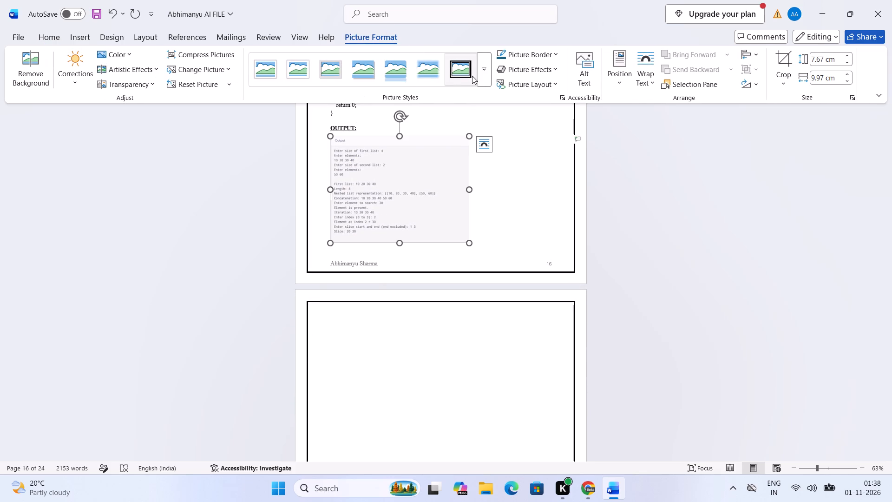
{"action": "left_click", "coordinate": [485, 76]}
{"action": "left_click", "coordinate": [292, 109]}
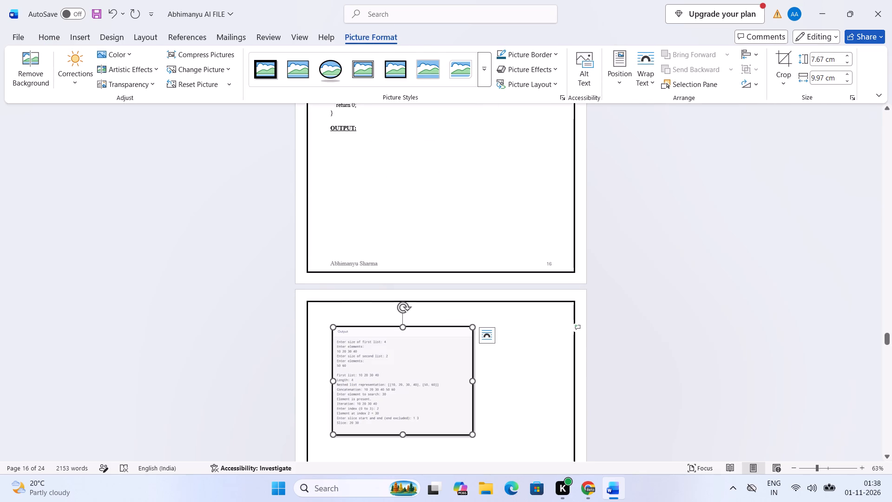
Change the Program-10 output screenshot's layout from in line with text to in front of text.
{"action": "left_click", "coordinate": [496, 342]}
{"action": "left_click", "coordinate": [446, 359]}
{"action": "left_click", "coordinate": [483, 335]}
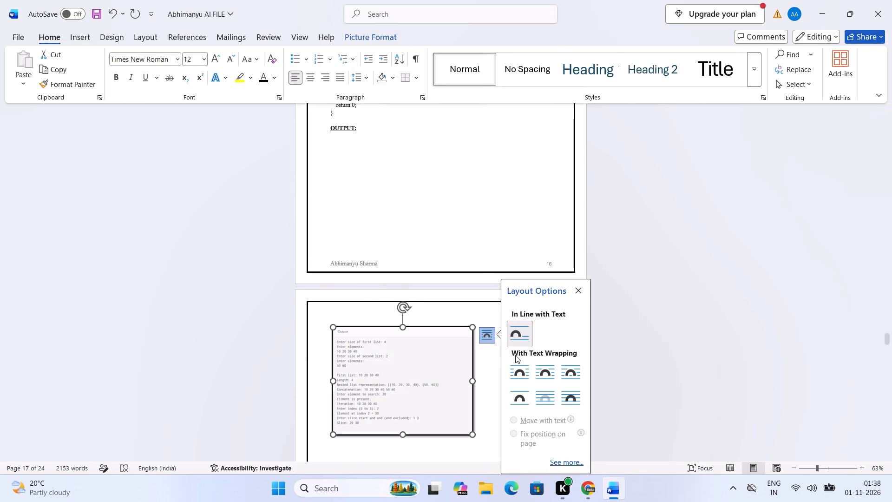
{"action": "left_click", "coordinate": [573, 391]}
{"action": "scroll", "coordinate": [499, 343], "scroll_direction": "up", "scroll_amount": 15}
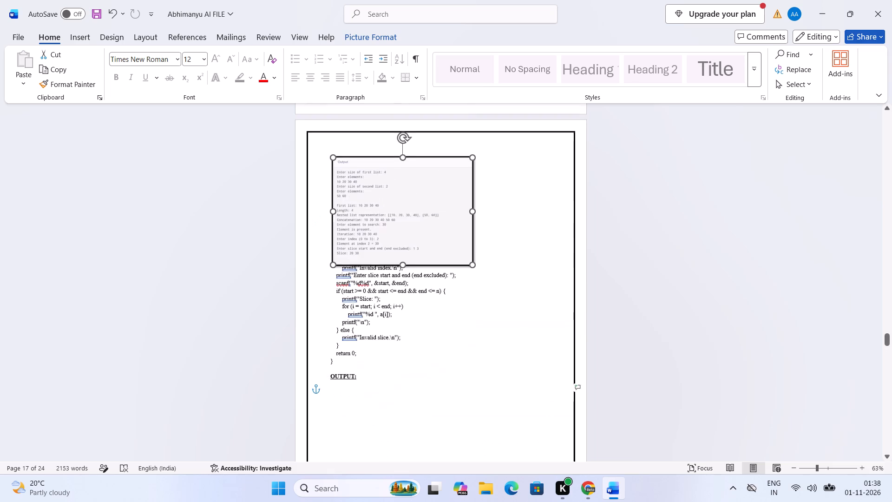
Move the Program-10 output screenshot directly below its OUTPUT heading and nudge it into line with the code's left margin.
{"action": "left_click_drag", "start_coordinate": [420, 224], "coordinate": [448, 376]}
{"action": "scroll", "coordinate": [438, 371], "scroll_direction": "down", "scroll_amount": 8}
{"action": "left_click_drag", "start_coordinate": [417, 234], "coordinate": [417, 243]}
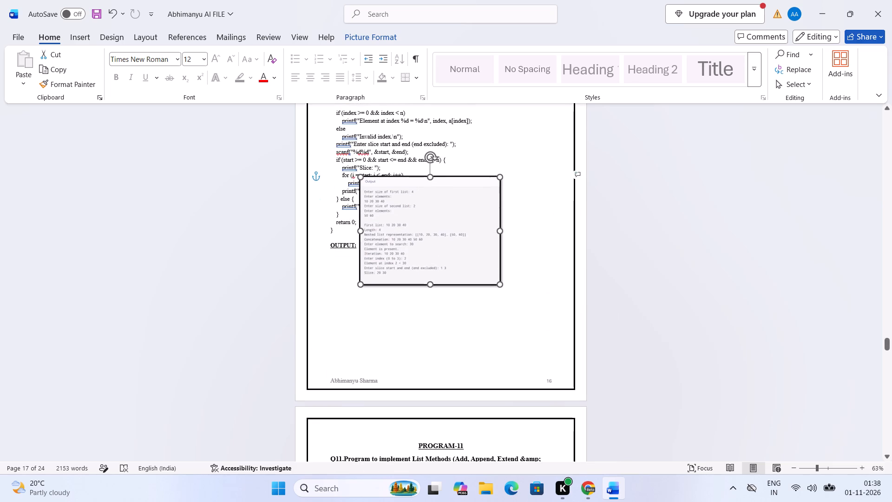
{"action": "left_click_drag", "start_coordinate": [417, 243], "coordinate": [386, 306]}
{"action": "left_click", "coordinate": [490, 291]}
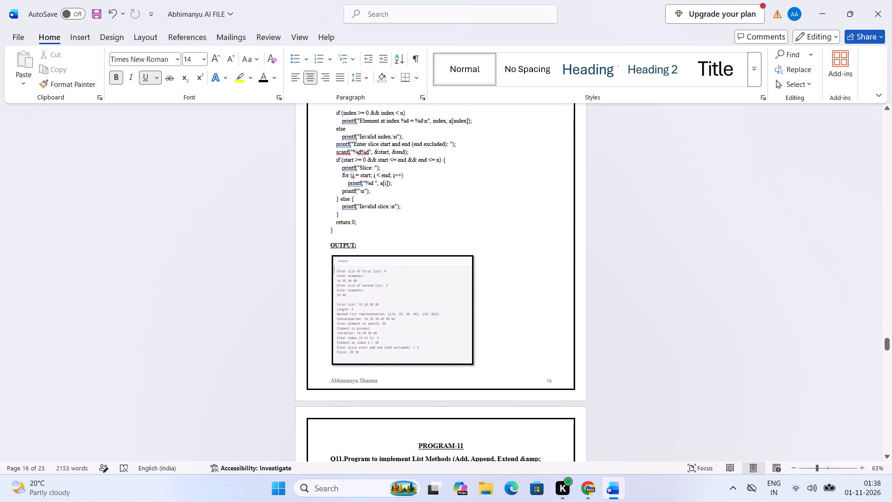
{"action": "left_click", "coordinate": [421, 298]}
{"action": "key", "text": "Left"}
{"action": "key", "text": "Left"}
{"action": "key", "text": "Up"}
{"action": "key", "text": "Up"}
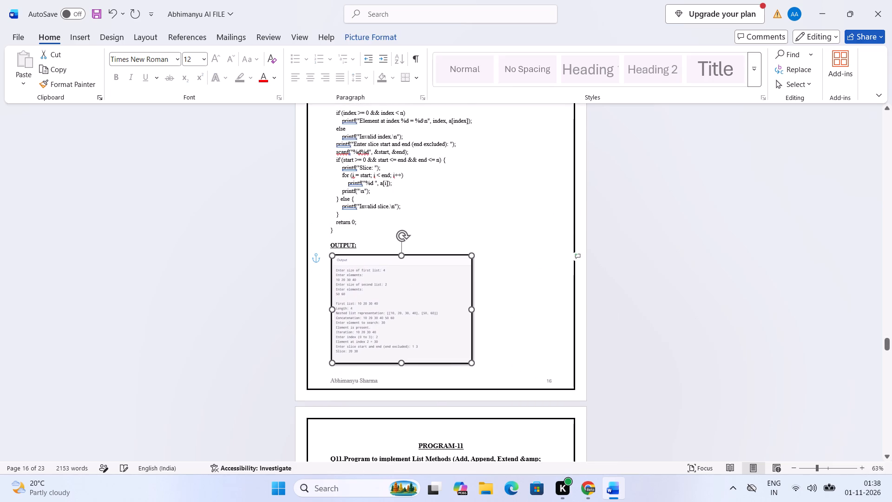
{"action": "key", "text": "Up"}
{"action": "key", "text": "Left"}
{"action": "key", "text": "Left"}
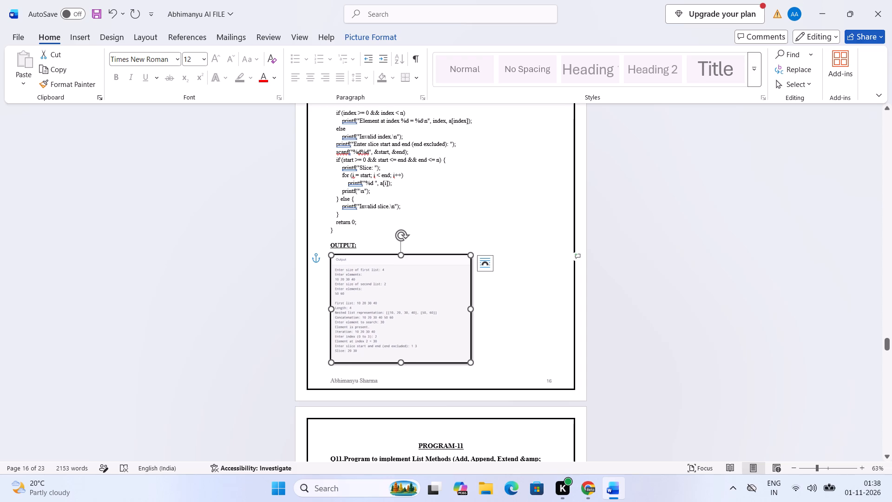
{"action": "left_click", "coordinate": [476, 309]}
Crop the empty bottom and right edges of the Program-10 output screenshot to about 7.24 cm high by 9.41 cm wide.
{"action": "left_click", "coordinate": [445, 271]}
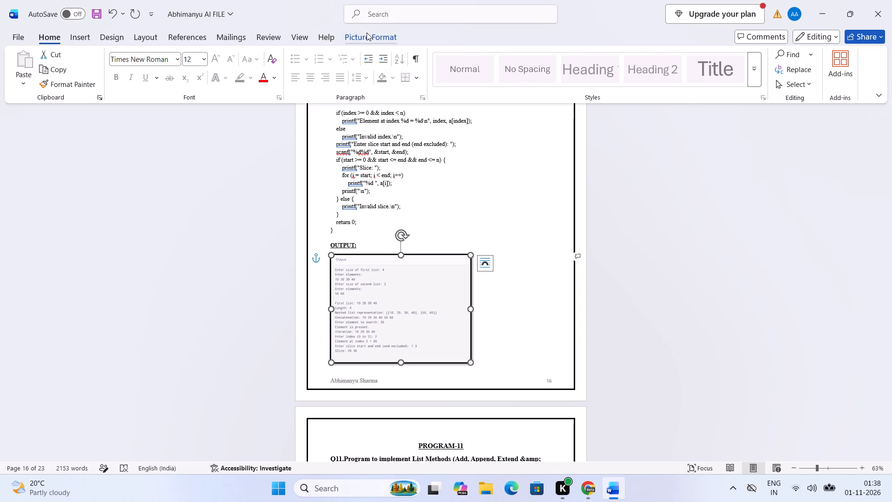
{"action": "left_click", "coordinate": [367, 33]}
{"action": "left_click", "coordinate": [779, 57]}
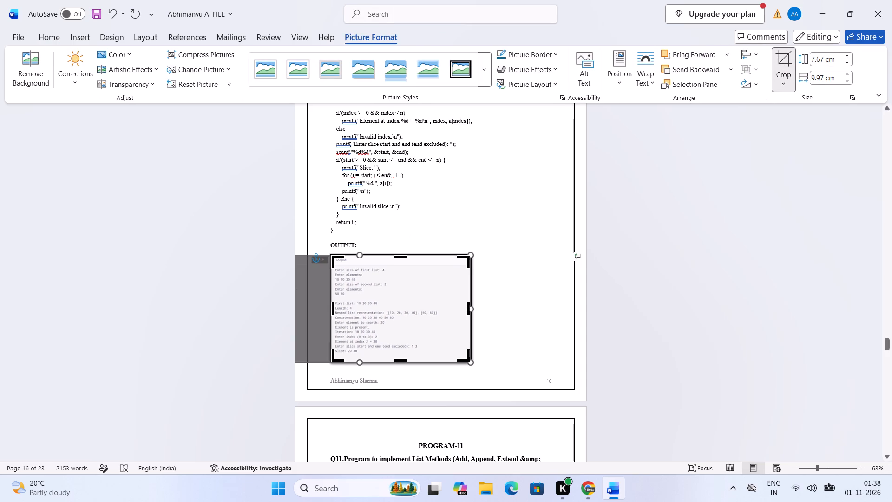
{"action": "left_click_drag", "start_coordinate": [399, 361], "coordinate": [400, 355]}
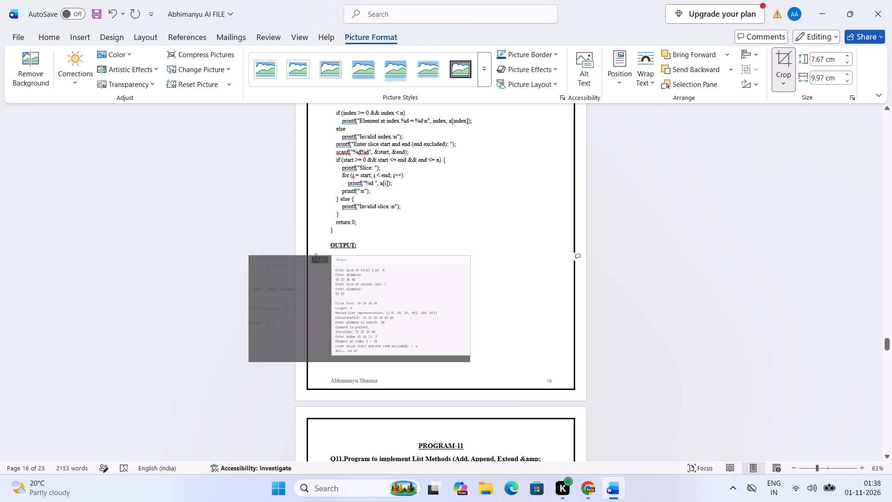
{"action": "left_click_drag", "start_coordinate": [400, 355], "coordinate": [400, 356]}
{"action": "left_click_drag", "start_coordinate": [469, 303], "coordinate": [467, 304]}
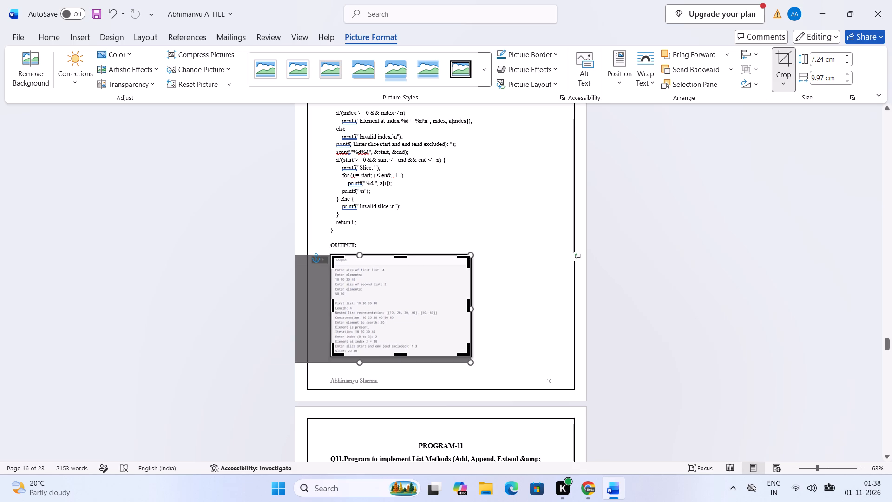
{"action": "left_click_drag", "start_coordinate": [467, 304], "coordinate": [462, 304]}
{"action": "left_click", "coordinate": [499, 296]}
Enlarge the cropped Program-10 output screenshot slightly, keeping its proportions, back to about its pre-crop width.
{"action": "left_click", "coordinate": [426, 310]}
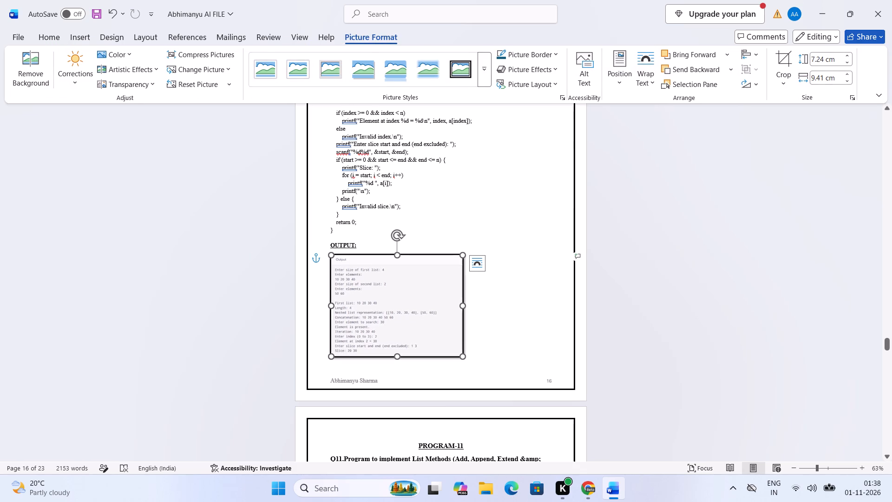
{"action": "left_click_drag", "start_coordinate": [462, 353], "coordinate": [471, 359]}
{"action": "left_click", "coordinate": [494, 332]}
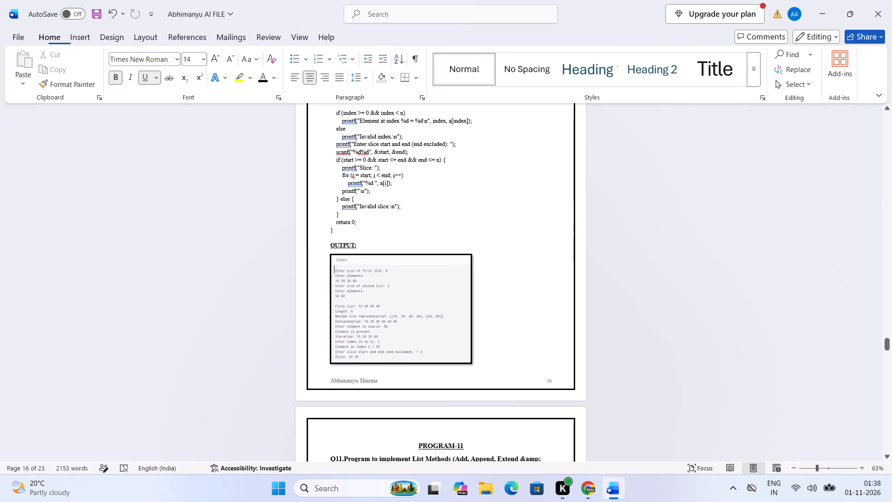
Remove the space after paragraphs throughout the Program-11 code, from the first #include line to the closing brace, excluding the OUTPUT heading.
{"action": "scroll", "coordinate": [467, 331], "scroll_direction": "down", "scroll_amount": 14}
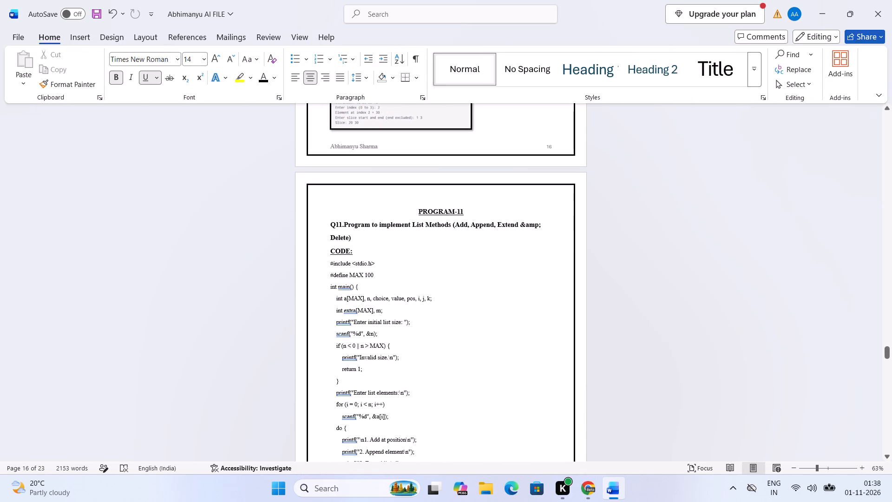
{"action": "left_click_drag", "start_coordinate": [329, 265], "coordinate": [350, 308]}
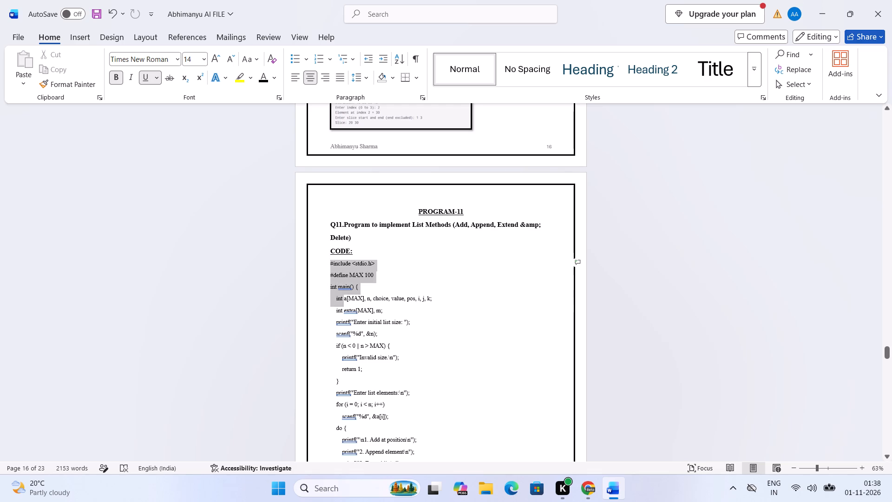
{"action": "left_click_drag", "start_coordinate": [350, 308], "coordinate": [383, 463]}
{"action": "scroll", "coordinate": [365, 339], "scroll_direction": "down", "scroll_amount": 2}
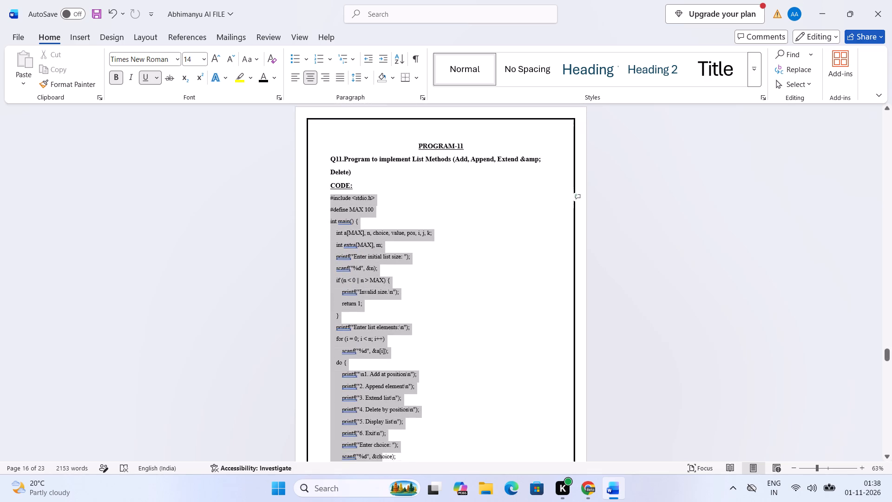
{"action": "left_click_drag", "start_coordinate": [383, 463], "coordinate": [380, 457]}
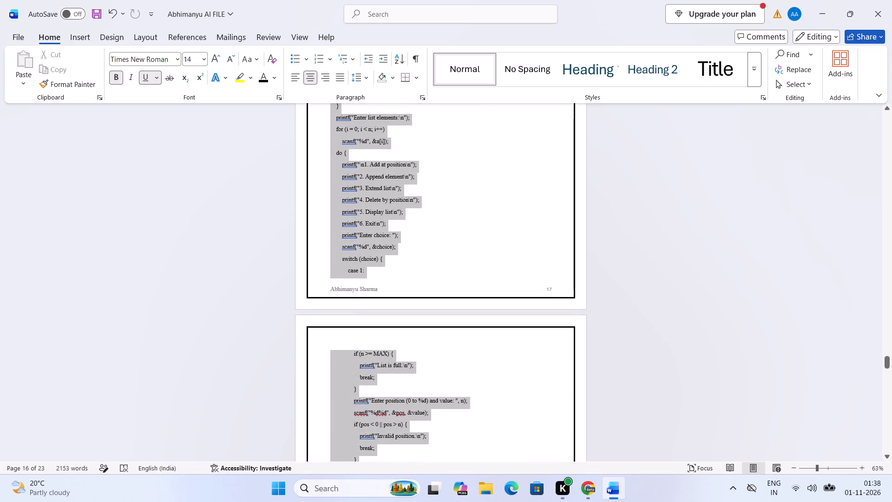
{"action": "left_click_drag", "start_coordinate": [380, 457], "coordinate": [375, 458]}
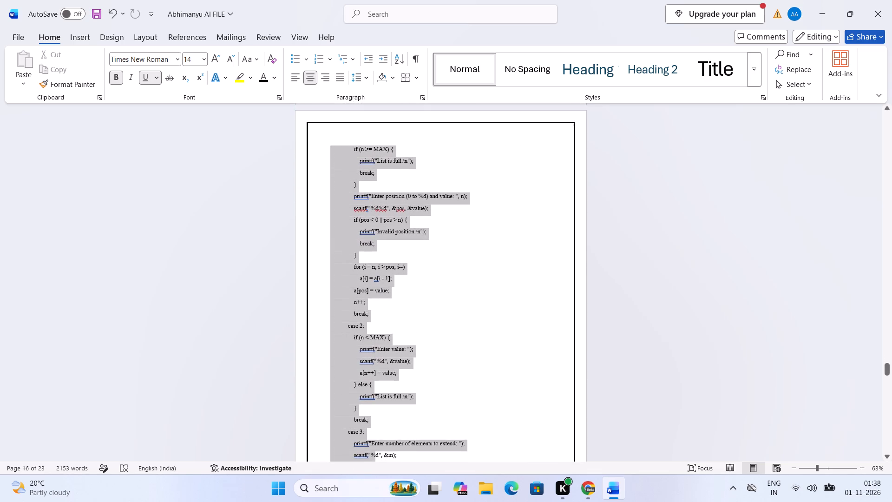
{"action": "left_click_drag", "start_coordinate": [375, 458], "coordinate": [426, 392]}
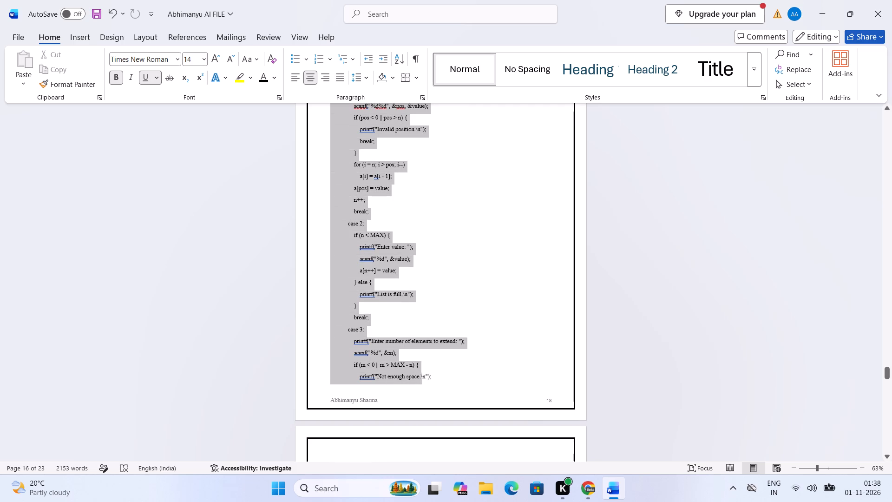
{"action": "left_click_drag", "start_coordinate": [426, 392], "coordinate": [436, 386]}
{"action": "scroll", "coordinate": [436, 383], "scroll_direction": "down", "scroll_amount": 7}
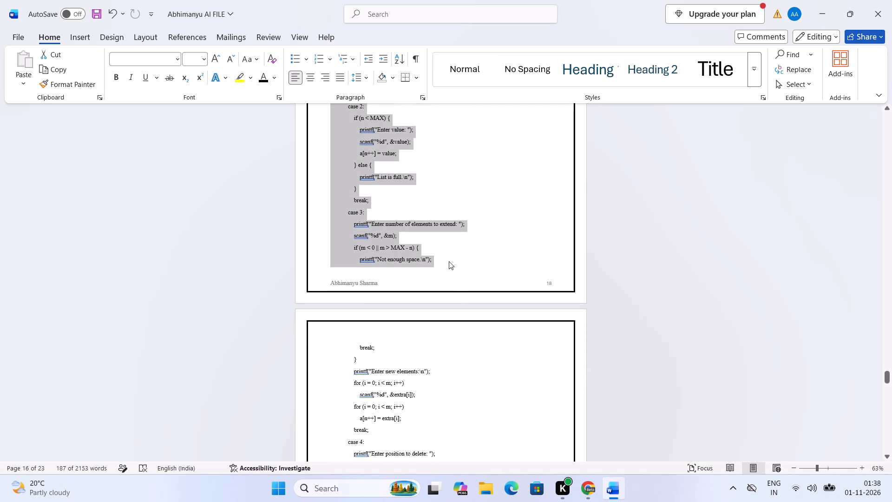
{"action": "key", "text": "shift+Down"}
{"action": "key", "text": "shift+Down"}
{"action": "key", "text": "shift+Down"}
{"action": "key", "text": "shift+Down"}
{"action": "key", "text": "shift+Down"}
{"action": "key", "text": "shift+Down"}
{"action": "key", "text": "shift+Down"}
{"action": "key", "text": "shift+Down"}
{"action": "key", "text": "shift+Down"}
{"action": "key", "text": "shift+Down"}
{"action": "key", "text": "shift+Down"}
{"action": "key", "text": "shift+Down"}
{"action": "key", "text": "shift+Down"}
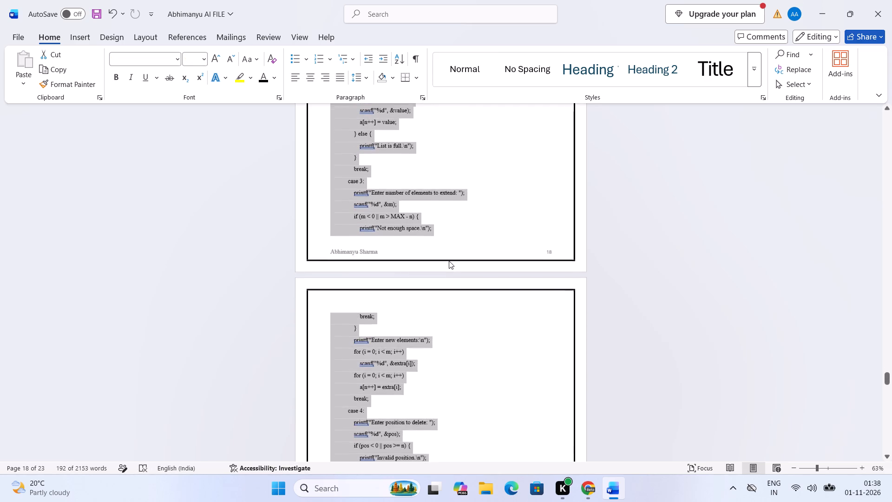
{"action": "key", "text": "shift+Down"}
{"action": "key", "text": "shift+Down"}
{"action": "key", "text": "shift+Down"}
{"action": "key", "text": "shift+Down"}
{"action": "key", "text": "shift+Down"}
{"action": "key", "text": "shift+Down"}
{"action": "key", "text": "shift+Down"}
{"action": "key", "text": "shift+Down"}
{"action": "key", "text": "shift+Down"}
{"action": "key", "text": "shift+Down"}
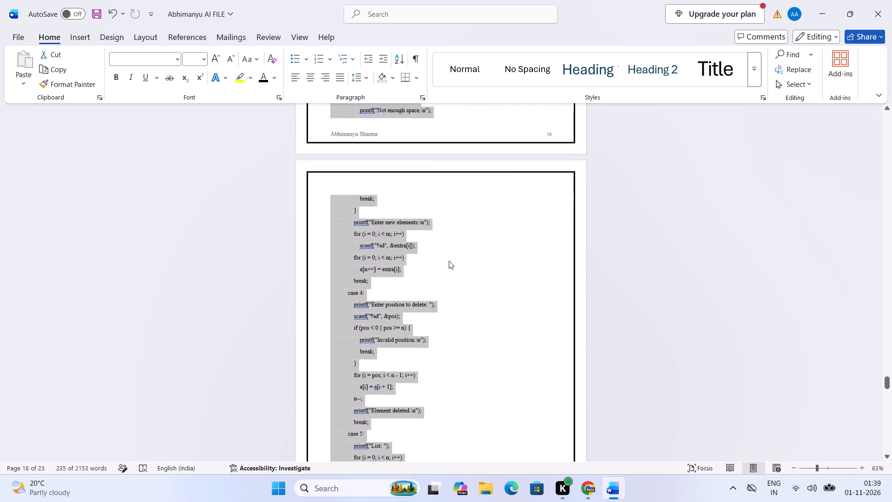
{"action": "key", "text": "shift+Down"}
{"action": "key", "text": "shift+Down"}
{"action": "key", "text": "shift+Down"}
{"action": "key", "text": "shift+Down"}
{"action": "key", "text": "shift+Down"}
{"action": "key", "text": "shift+Down"}
{"action": "key", "text": "shift+Down"}
{"action": "key", "text": "shift+Down"}
{"action": "key", "text": "shift+Down"}
{"action": "key", "text": "shift+Down"}
{"action": "key", "text": "shift+Down"}
{"action": "key", "text": "shift+Down"}
{"action": "key", "text": "shift+Down"}
{"action": "key", "text": "shift+Down"}
{"action": "key", "text": "shift+Down"}
{"action": "key", "text": "shift+Down"}
{"action": "key", "text": "shift+Up"}
{"action": "key", "text": "shift+Up"}
{"action": "key", "text": "shift+Up"}
{"action": "key", "text": "shift+Up"}
{"action": "key", "text": "shift+Up"}
{"action": "key", "text": "shift+Up"}
{"action": "key", "text": "shift+Up"}
{"action": "key", "text": "shift+Up"}
{"action": "key", "text": "shift+Up"}
{"action": "key", "text": "shift+Up"}
{"action": "key", "text": "shift+Up"}
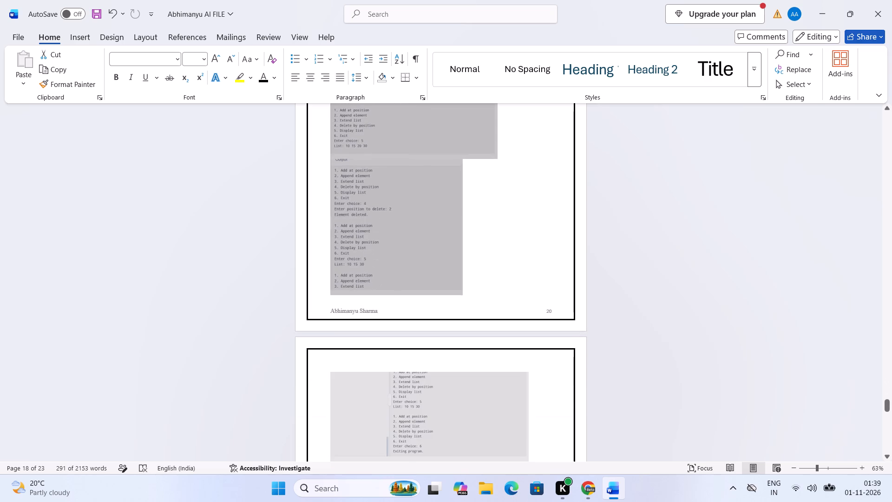
{"action": "key", "text": "shift+Down"}
{"action": "key", "text": "shift+Down"}
{"action": "key", "text": "shift+Down"}
{"action": "key", "text": "shift+Down"}
{"action": "key", "text": "shift+Down"}
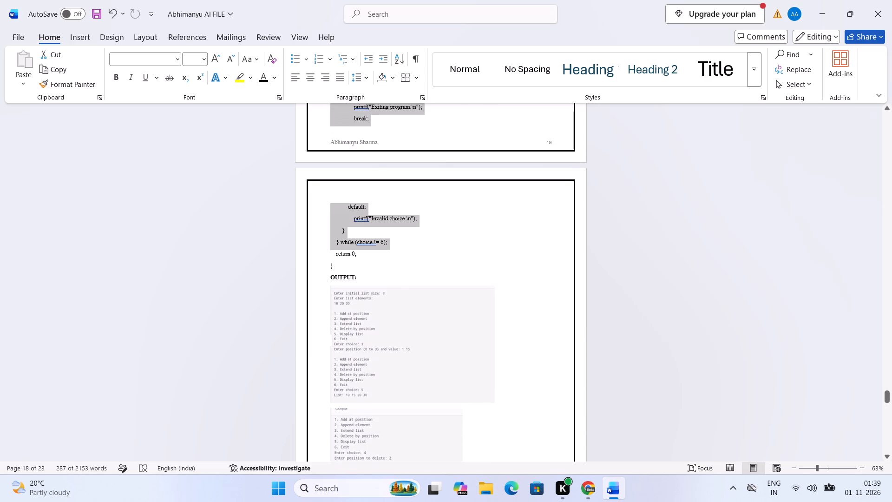
{"action": "key", "text": "shift+Down"}
{"action": "key", "text": "shift+Down"}
{"action": "scroll", "coordinate": [449, 261], "scroll_direction": "up", "scroll_amount": 6}
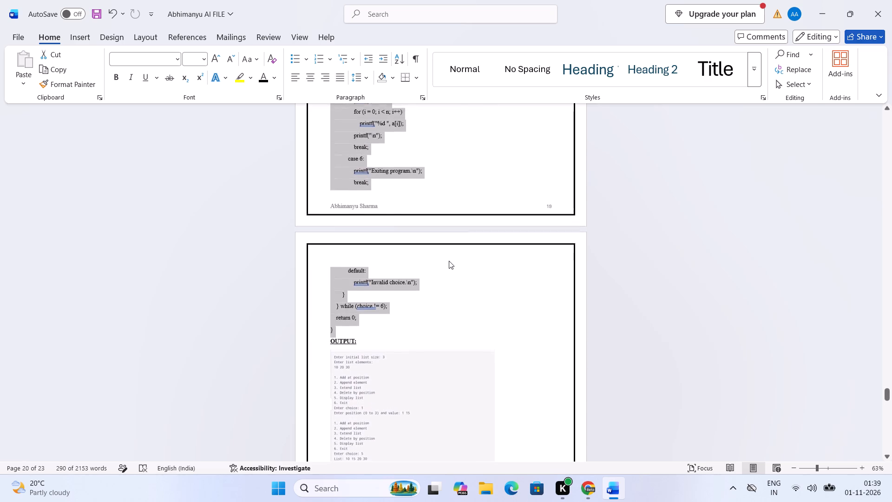
{"action": "scroll", "coordinate": [449, 261], "scroll_direction": "up", "scroll_amount": 20}
{"action": "scroll", "coordinate": [449, 261], "scroll_direction": "up", "scroll_amount": 19}
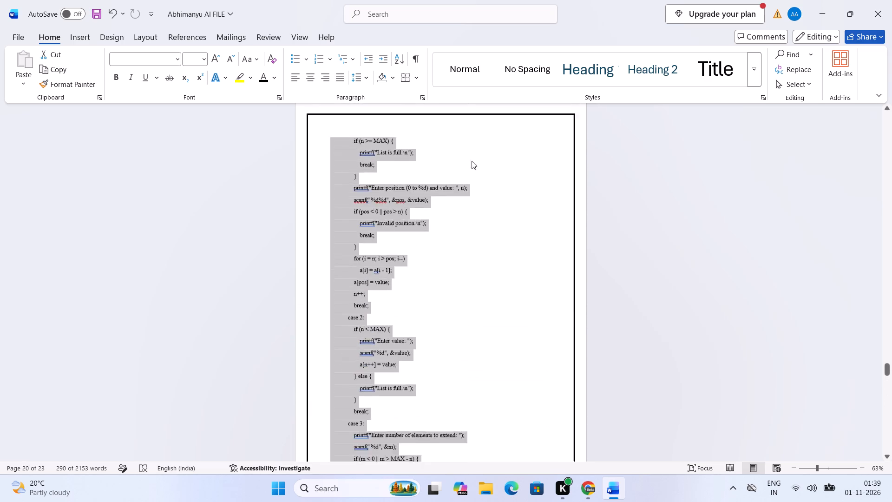
{"action": "scroll", "coordinate": [472, 161], "scroll_direction": "up", "scroll_amount": 20}
{"action": "scroll", "coordinate": [472, 161], "scroll_direction": "up", "scroll_amount": 10}
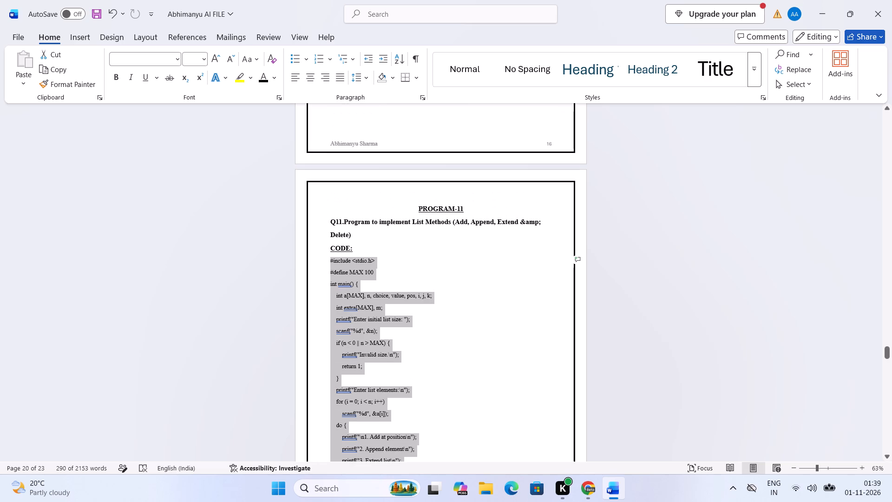
{"action": "left_click", "coordinate": [349, 79]}
{"action": "left_click", "coordinate": [441, 225]}
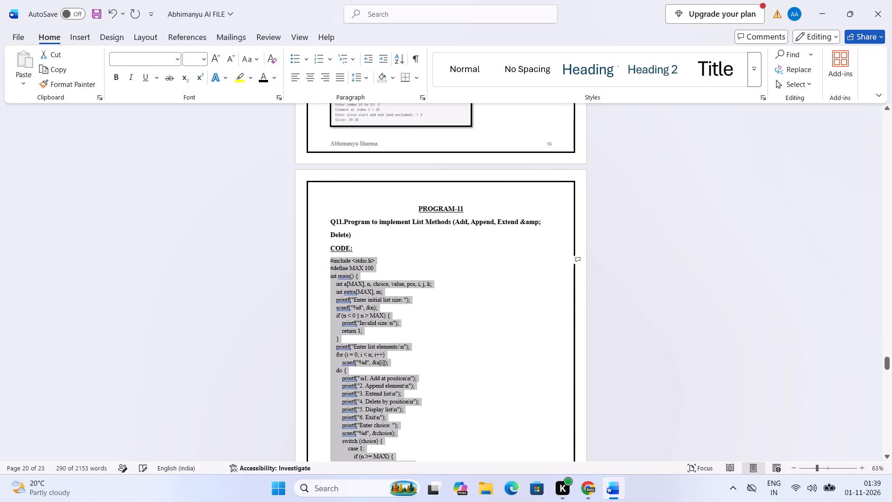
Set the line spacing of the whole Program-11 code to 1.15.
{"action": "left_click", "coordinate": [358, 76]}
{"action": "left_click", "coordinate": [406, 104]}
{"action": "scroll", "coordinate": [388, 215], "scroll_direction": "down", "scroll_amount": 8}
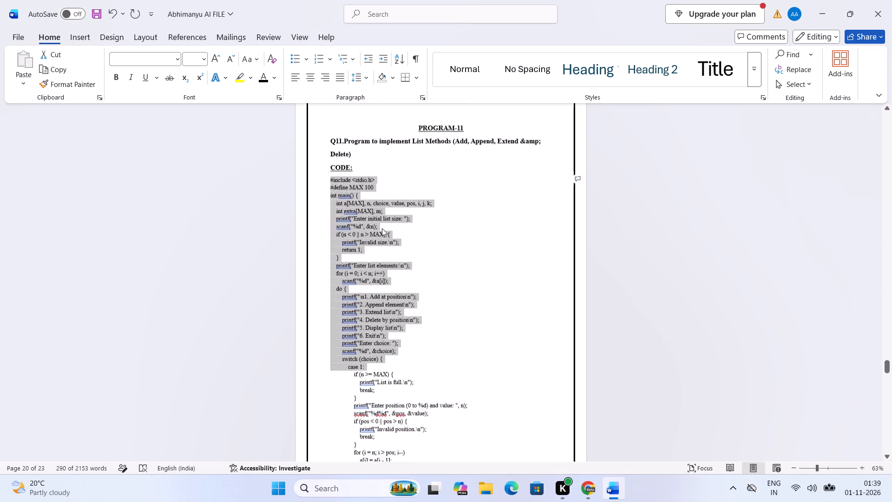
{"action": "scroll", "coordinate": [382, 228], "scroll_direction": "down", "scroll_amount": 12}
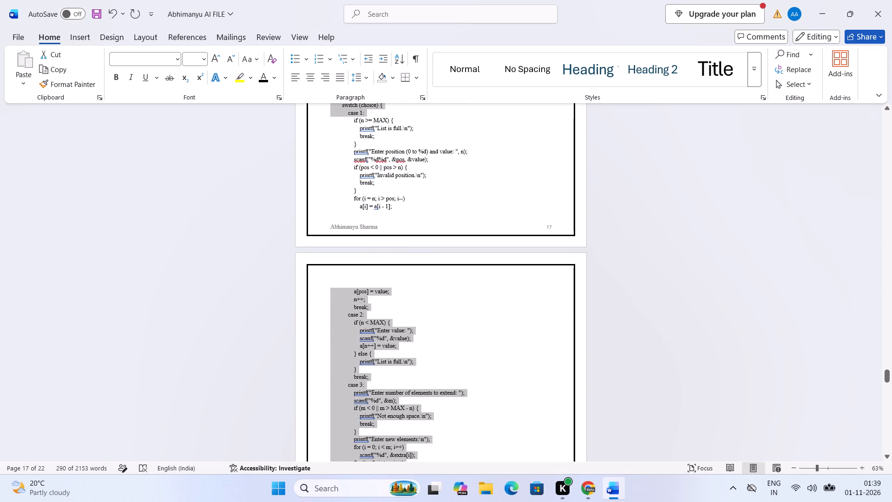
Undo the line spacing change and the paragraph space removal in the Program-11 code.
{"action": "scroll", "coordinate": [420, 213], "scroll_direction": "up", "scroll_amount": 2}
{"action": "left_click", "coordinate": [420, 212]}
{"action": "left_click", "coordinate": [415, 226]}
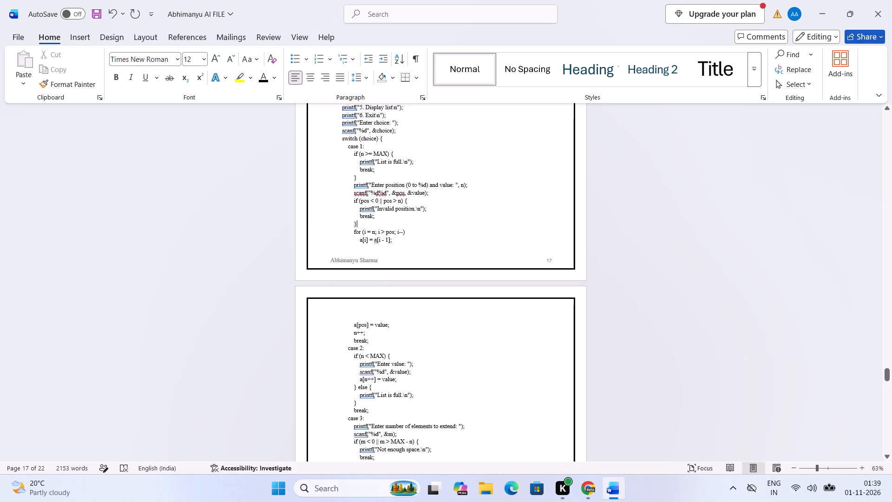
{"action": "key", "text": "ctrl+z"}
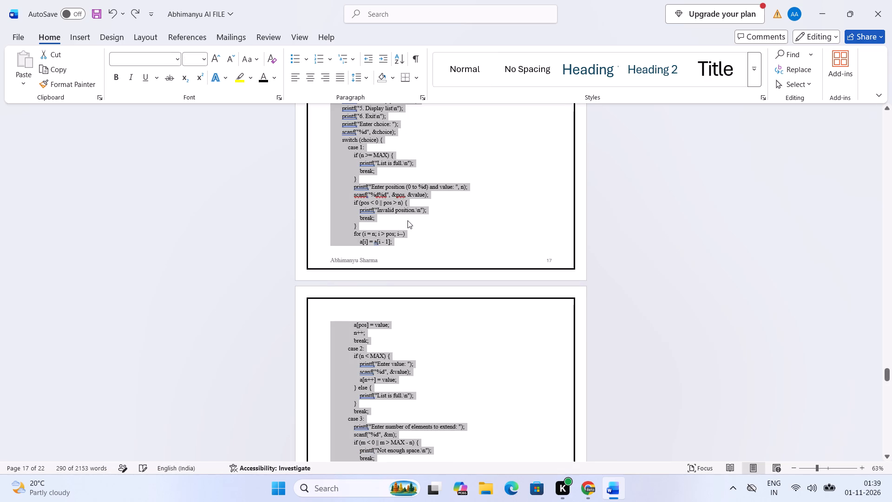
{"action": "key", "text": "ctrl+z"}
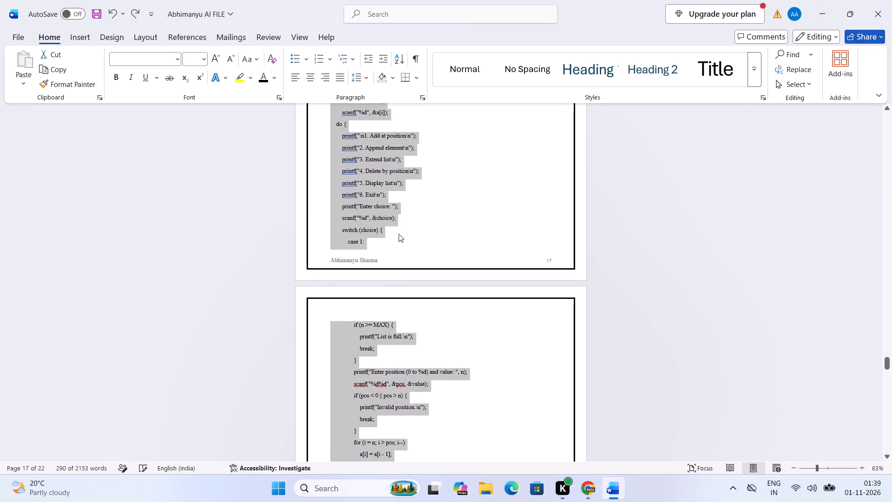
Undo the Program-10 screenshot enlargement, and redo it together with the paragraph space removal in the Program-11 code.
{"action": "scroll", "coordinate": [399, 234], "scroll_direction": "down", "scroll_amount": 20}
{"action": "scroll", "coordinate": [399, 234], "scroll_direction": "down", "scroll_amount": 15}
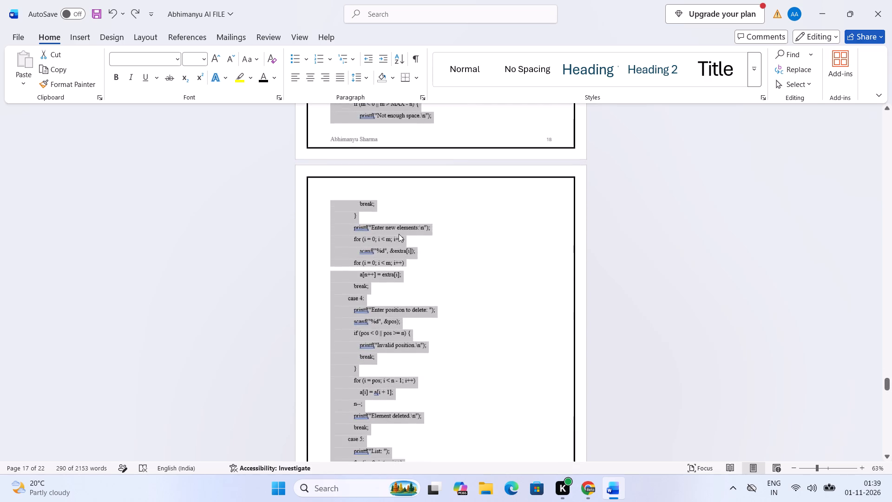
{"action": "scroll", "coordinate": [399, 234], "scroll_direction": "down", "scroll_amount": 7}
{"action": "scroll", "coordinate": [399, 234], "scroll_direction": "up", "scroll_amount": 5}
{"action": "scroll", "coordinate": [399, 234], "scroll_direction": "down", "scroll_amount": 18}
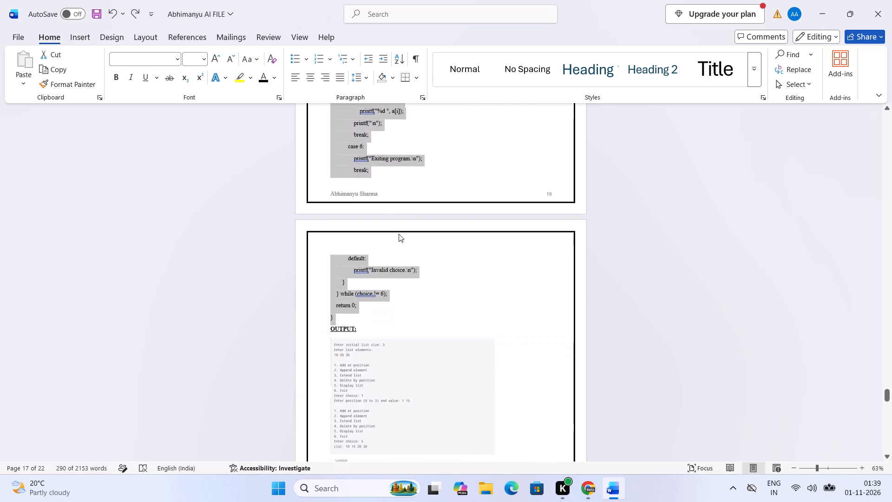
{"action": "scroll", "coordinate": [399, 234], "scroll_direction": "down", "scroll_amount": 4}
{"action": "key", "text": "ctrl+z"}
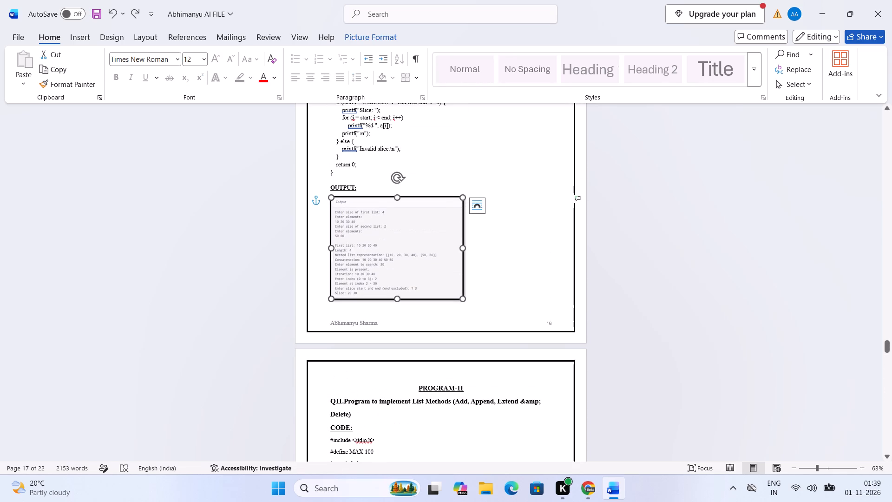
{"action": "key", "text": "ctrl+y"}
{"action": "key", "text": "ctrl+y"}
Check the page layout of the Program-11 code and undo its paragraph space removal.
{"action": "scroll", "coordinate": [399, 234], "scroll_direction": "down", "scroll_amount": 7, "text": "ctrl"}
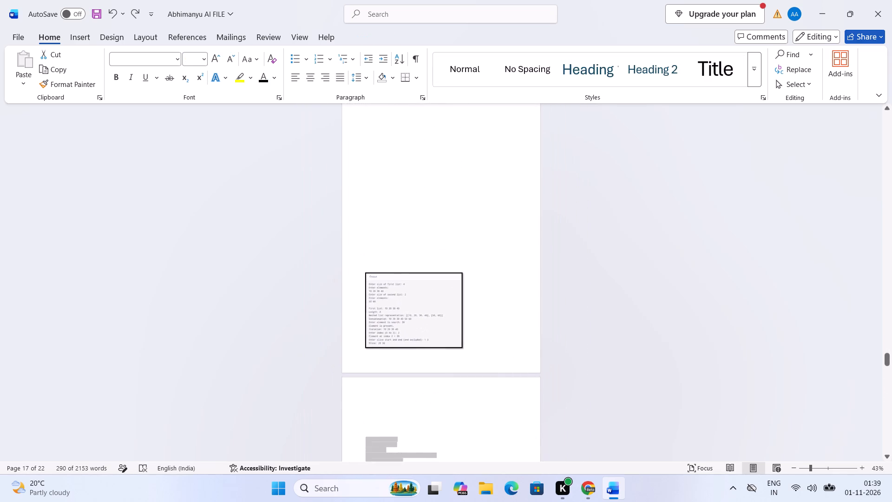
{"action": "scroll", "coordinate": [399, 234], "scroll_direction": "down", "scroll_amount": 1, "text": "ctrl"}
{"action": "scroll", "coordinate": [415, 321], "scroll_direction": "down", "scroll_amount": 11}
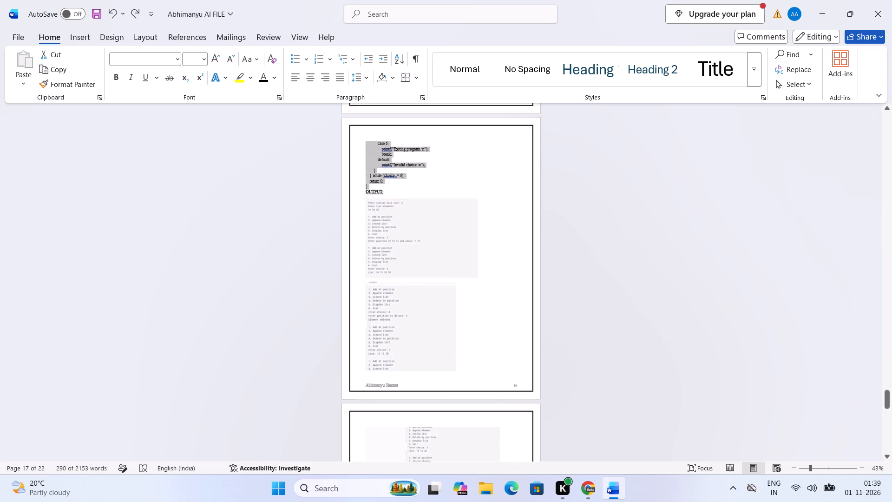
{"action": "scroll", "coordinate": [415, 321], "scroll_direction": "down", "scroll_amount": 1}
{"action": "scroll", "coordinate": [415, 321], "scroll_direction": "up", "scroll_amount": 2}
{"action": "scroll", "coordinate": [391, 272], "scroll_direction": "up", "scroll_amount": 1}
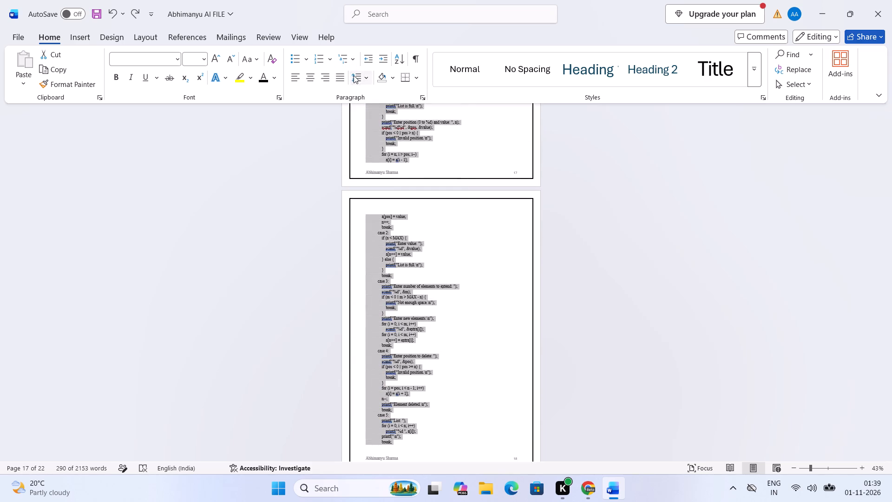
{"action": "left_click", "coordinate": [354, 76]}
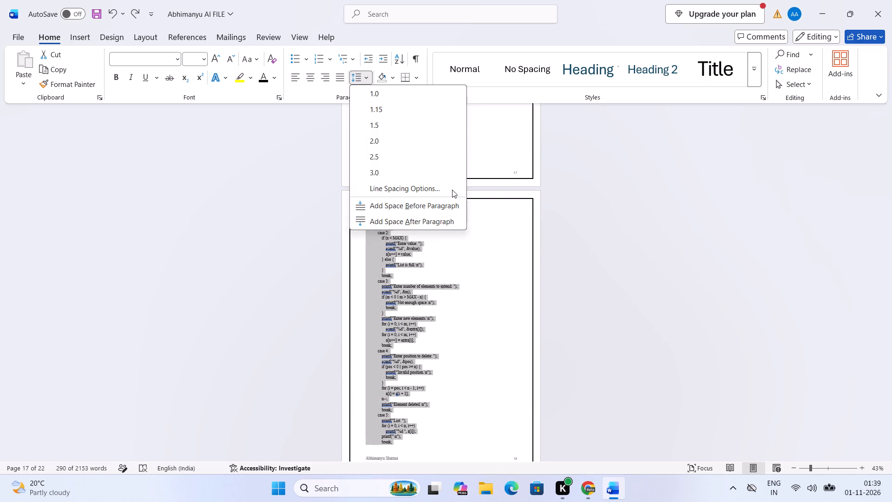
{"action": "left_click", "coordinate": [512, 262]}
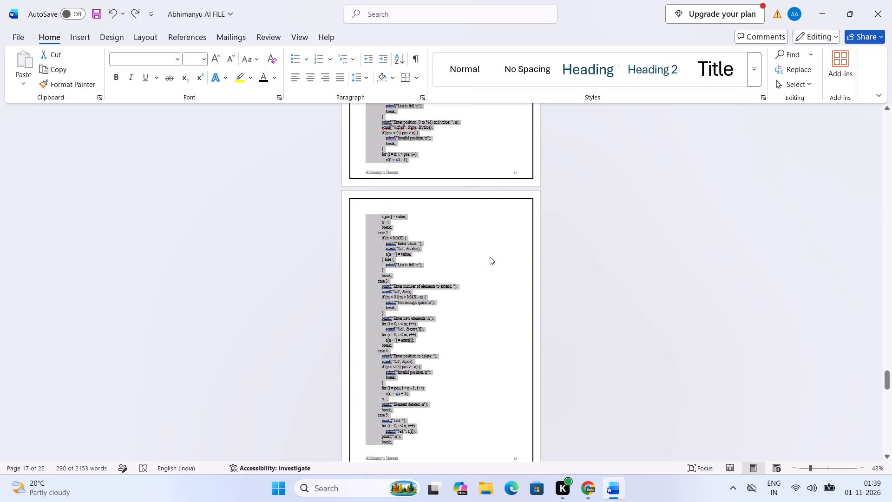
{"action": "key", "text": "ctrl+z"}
Remove the space after paragraphs throughout the selected Program-11 code.
{"action": "scroll", "coordinate": [454, 257], "scroll_direction": "down", "scroll_amount": 17}
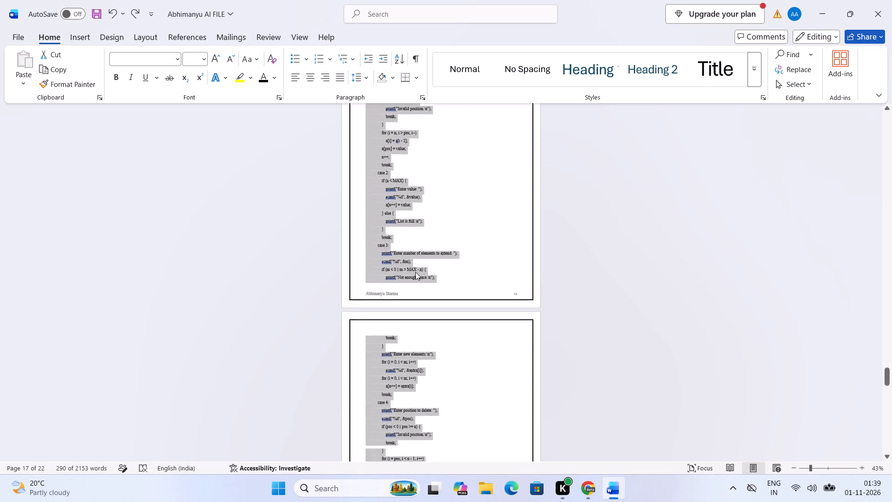
{"action": "scroll", "coordinate": [415, 272], "scroll_direction": "down", "scroll_amount": 20}
{"action": "scroll", "coordinate": [415, 272], "scroll_direction": "down", "scroll_amount": 5}
{"action": "scroll", "coordinate": [416, 301], "scroll_direction": "up", "scroll_amount": 10}
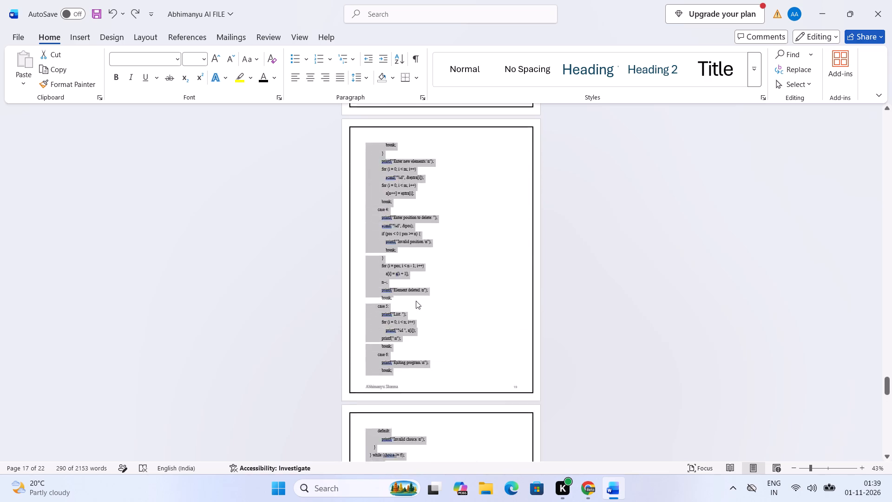
{"action": "scroll", "coordinate": [416, 301], "scroll_direction": "up", "scroll_amount": 20}
{"action": "scroll", "coordinate": [416, 301], "scroll_direction": "up", "scroll_amount": 20}
{"action": "scroll", "coordinate": [416, 301], "scroll_direction": "up", "scroll_amount": 8}
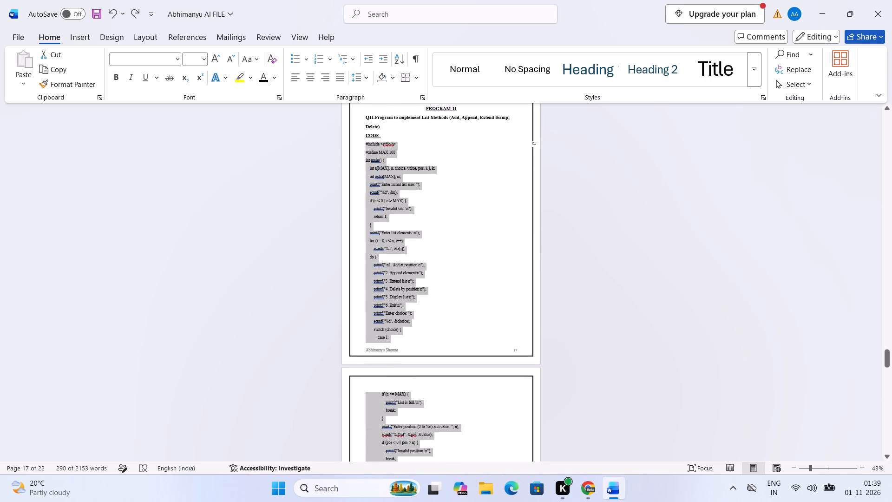
{"action": "scroll", "coordinate": [355, 170], "scroll_direction": "up", "scroll_amount": 6}
{"action": "left_click", "coordinate": [352, 74]}
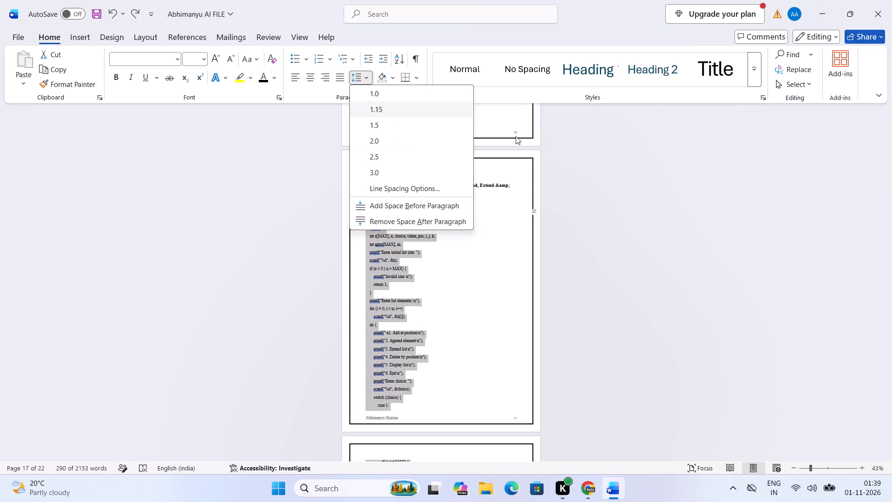
{"action": "left_click", "coordinate": [455, 217]}
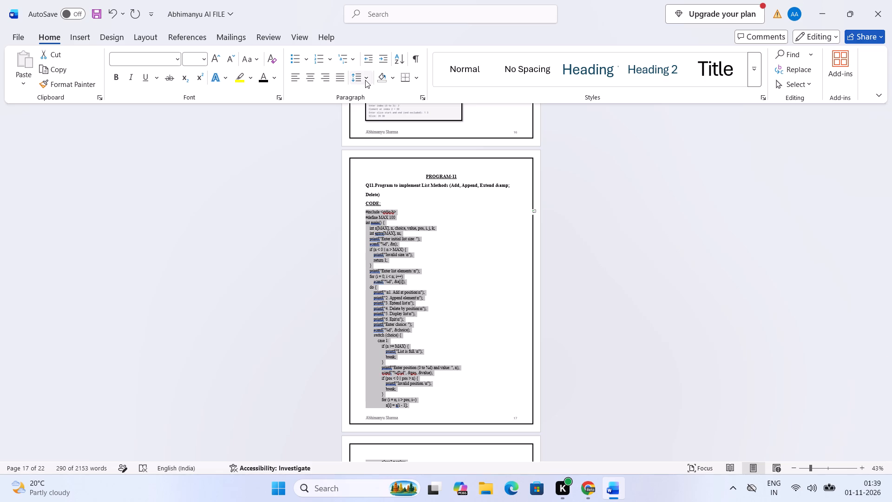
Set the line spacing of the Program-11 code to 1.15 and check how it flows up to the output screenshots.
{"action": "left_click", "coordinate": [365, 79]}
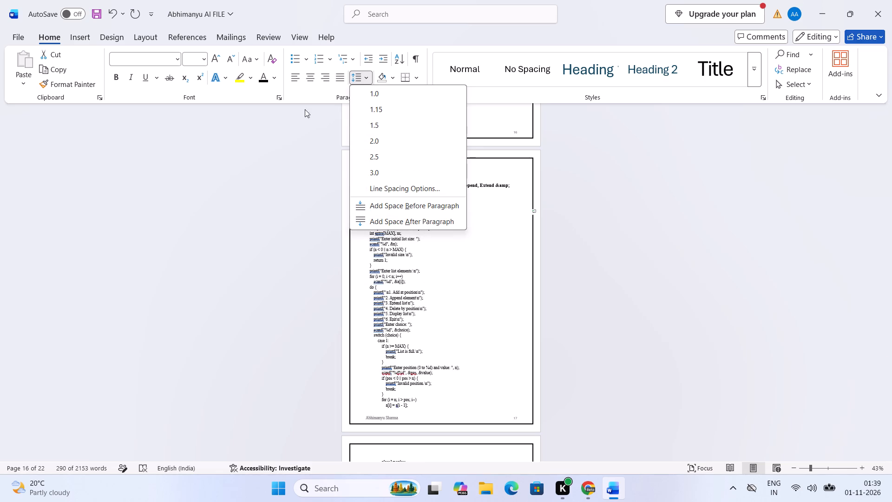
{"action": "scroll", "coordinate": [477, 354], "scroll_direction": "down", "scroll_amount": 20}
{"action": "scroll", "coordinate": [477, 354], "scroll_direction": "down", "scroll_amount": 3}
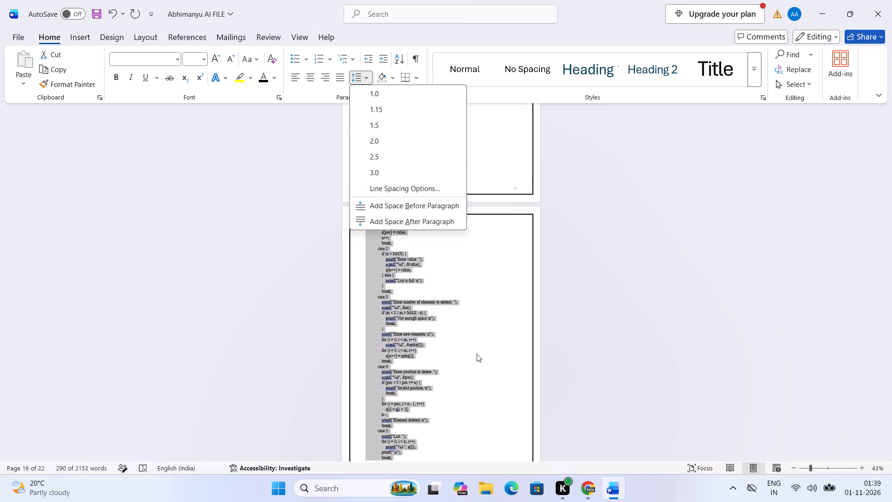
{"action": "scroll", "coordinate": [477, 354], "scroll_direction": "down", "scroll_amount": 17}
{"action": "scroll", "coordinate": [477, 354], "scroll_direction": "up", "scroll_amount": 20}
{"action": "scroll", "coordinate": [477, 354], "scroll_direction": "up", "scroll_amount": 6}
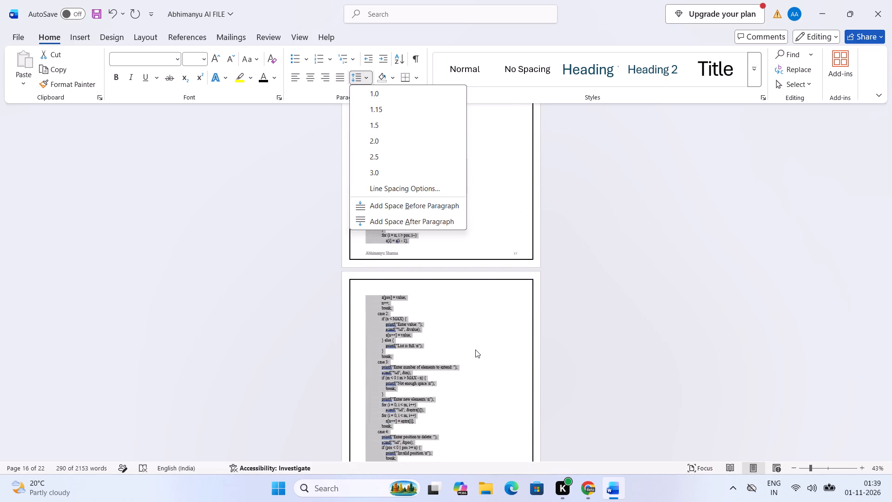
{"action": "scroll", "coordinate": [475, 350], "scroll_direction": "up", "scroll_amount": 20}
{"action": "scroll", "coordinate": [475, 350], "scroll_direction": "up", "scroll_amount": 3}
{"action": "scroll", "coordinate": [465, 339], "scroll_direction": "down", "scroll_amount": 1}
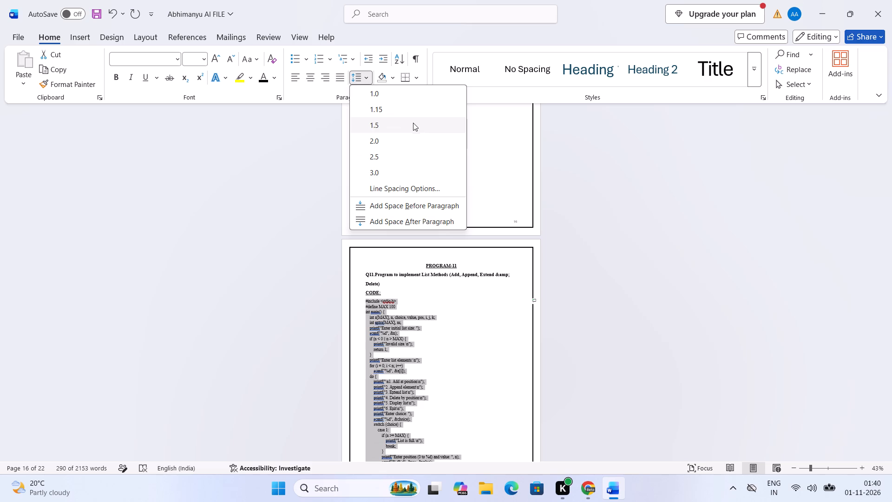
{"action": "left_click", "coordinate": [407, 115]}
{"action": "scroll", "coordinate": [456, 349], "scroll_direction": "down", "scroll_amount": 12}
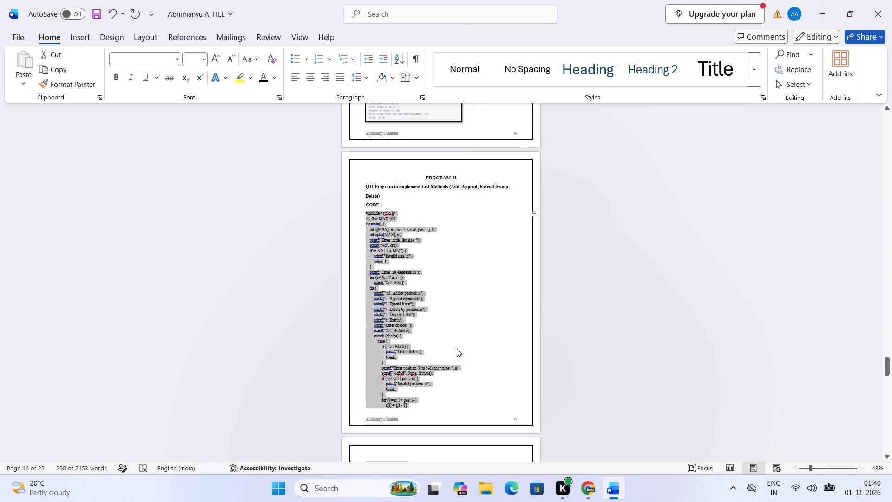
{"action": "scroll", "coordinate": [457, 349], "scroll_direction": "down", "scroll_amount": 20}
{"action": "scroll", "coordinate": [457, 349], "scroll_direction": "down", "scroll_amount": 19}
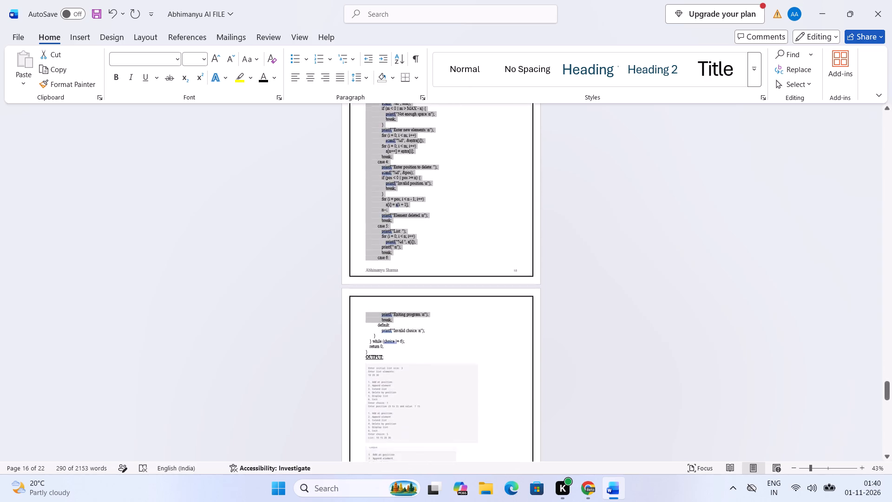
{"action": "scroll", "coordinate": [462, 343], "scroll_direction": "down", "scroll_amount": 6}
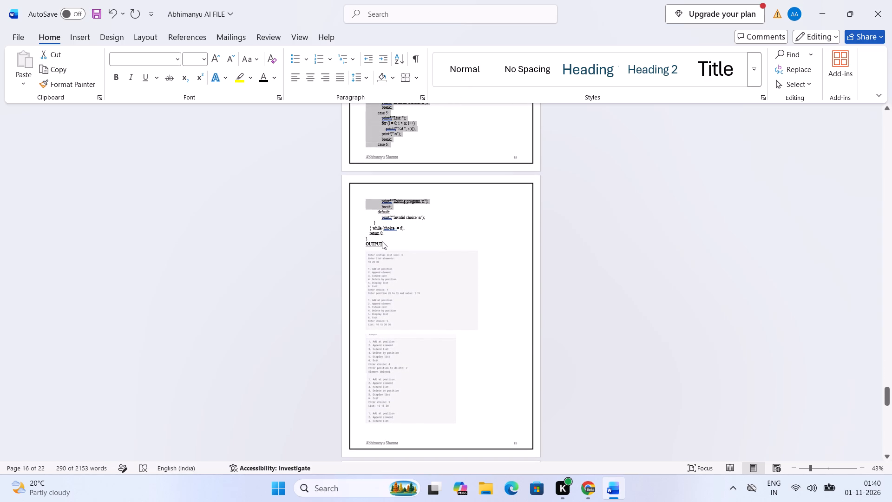
Set the line spacing of the whole Program-11 code, from the closing brace back to the first #include line, to 1.0.
{"action": "left_click", "coordinate": [379, 239]}
{"action": "left_click_drag", "start_coordinate": [374, 238], "coordinate": [363, 209]}
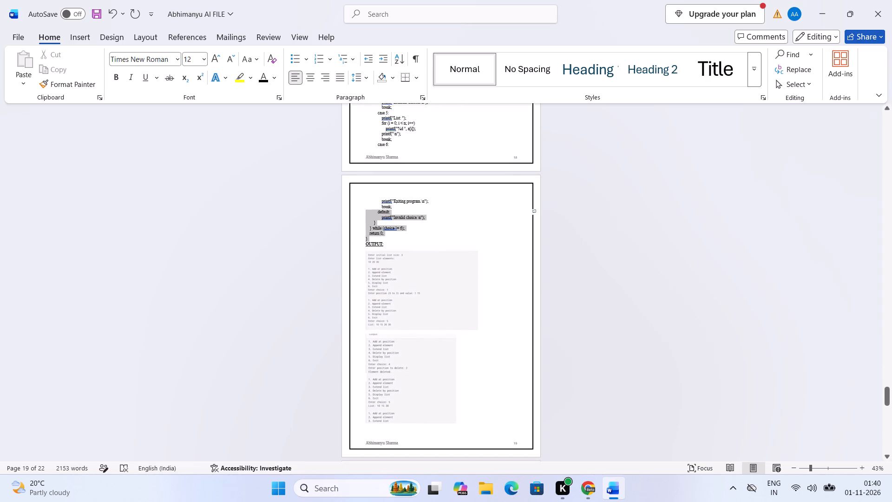
{"action": "left_click_drag", "start_coordinate": [363, 209], "coordinate": [371, 191]}
{"action": "scroll", "coordinate": [362, 203], "scroll_direction": "up", "scroll_amount": 9}
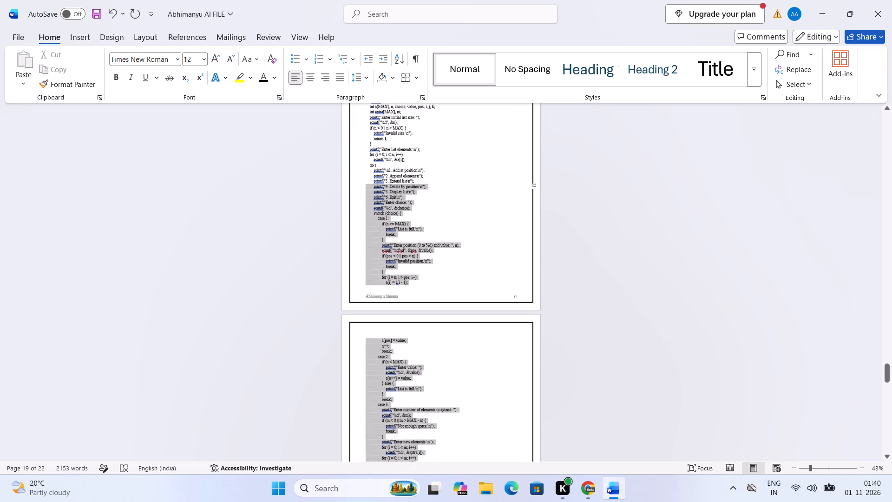
{"action": "scroll", "coordinate": [371, 191], "scroll_direction": "up", "scroll_amount": 2}
{"action": "left_click_drag", "start_coordinate": [371, 191], "coordinate": [361, 178]}
{"action": "scroll", "coordinate": [371, 191], "scroll_direction": "up", "scroll_amount": 1}
{"action": "left_click", "coordinate": [359, 76]}
{"action": "left_click", "coordinate": [376, 89]}
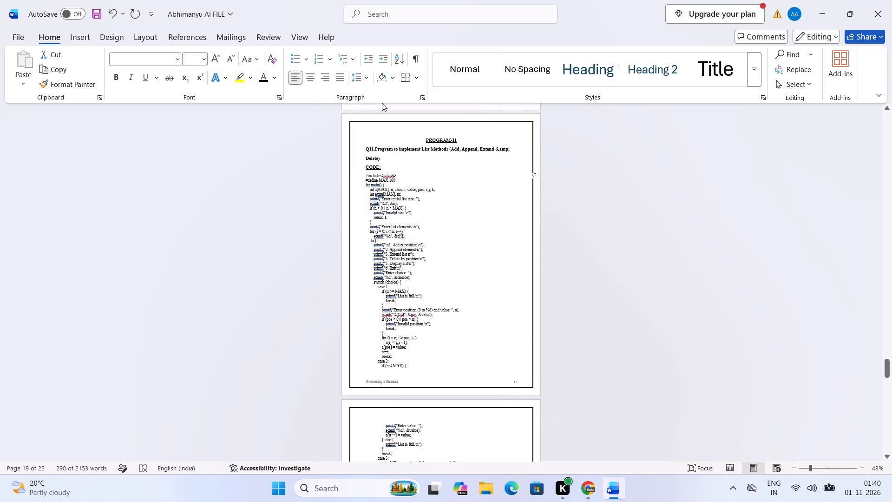
{"action": "scroll", "coordinate": [456, 307], "scroll_direction": "down", "scroll_amount": 6}
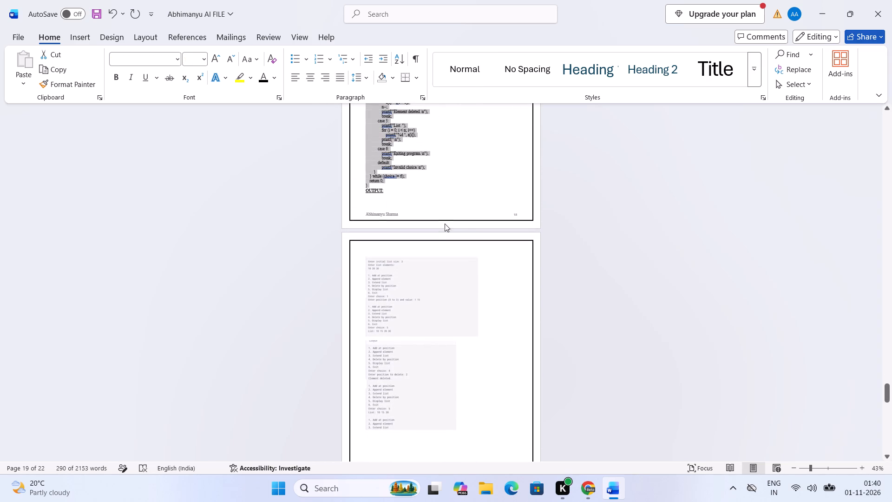
Examine how the Program-11 code, OUTPUT heading and screenshots are laid out across pages, and the Program-12 pages after them.
{"action": "left_click", "coordinate": [445, 209]}
{"action": "scroll", "coordinate": [445, 209], "scroll_direction": "down", "scroll_amount": 17}
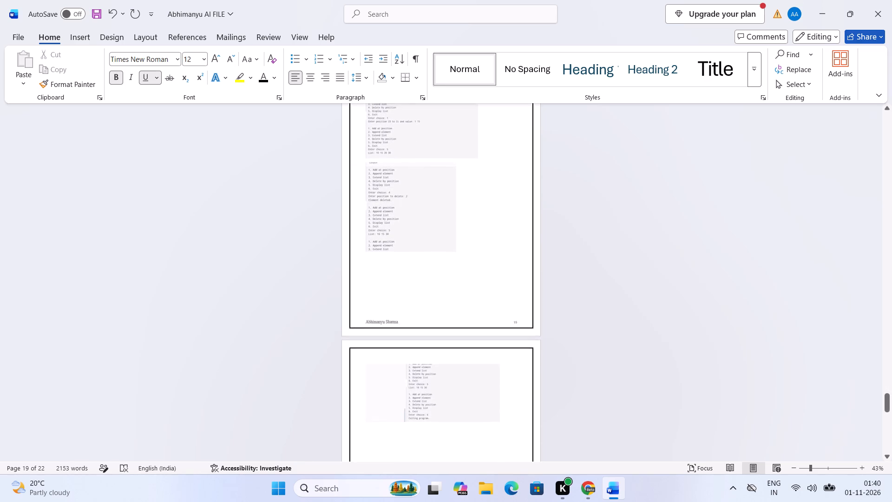
{"action": "scroll", "coordinate": [445, 209], "scroll_direction": "down", "scroll_amount": 6}
{"action": "scroll", "coordinate": [445, 209], "scroll_direction": "up", "scroll_amount": 4}
{"action": "scroll", "coordinate": [445, 209], "scroll_direction": "down", "scroll_amount": 18}
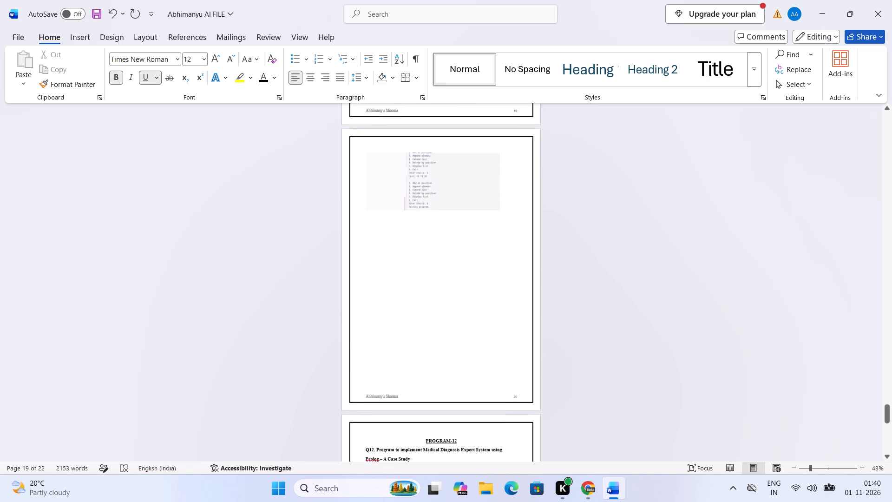
{"action": "scroll", "coordinate": [445, 209], "scroll_direction": "down", "scroll_amount": 8}
{"action": "scroll", "coordinate": [445, 209], "scroll_direction": "up", "scroll_amount": 20}
{"action": "scroll", "coordinate": [445, 209], "scroll_direction": "up", "scroll_amount": 8}
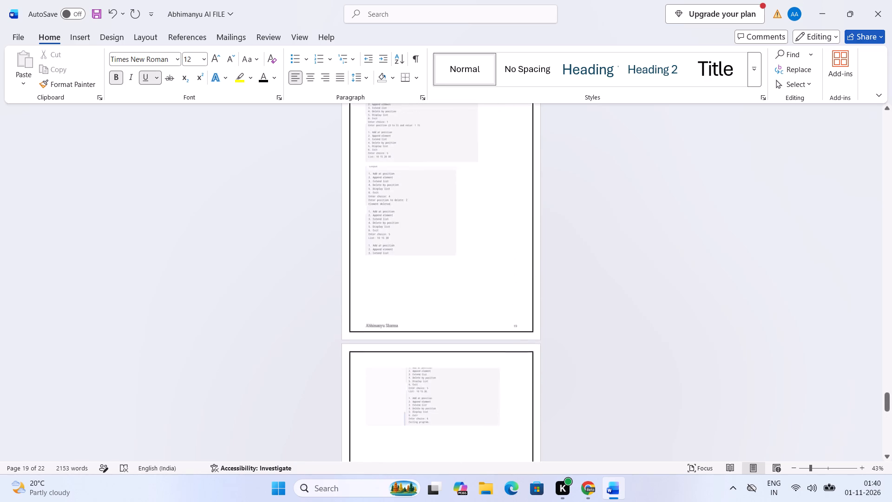
{"action": "scroll", "coordinate": [445, 209], "scroll_direction": "up", "scroll_amount": 20}
{"action": "scroll", "coordinate": [445, 209], "scroll_direction": "up", "scroll_amount": 20}
{"action": "scroll", "coordinate": [445, 209], "scroll_direction": "up", "scroll_amount": 6}
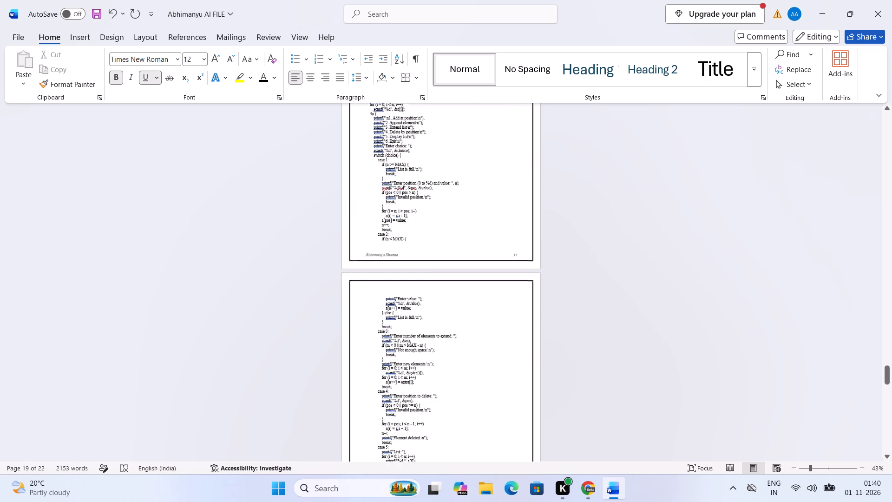
{"action": "scroll", "coordinate": [445, 209], "scroll_direction": "up", "scroll_amount": 9}
{"action": "scroll", "coordinate": [445, 209], "scroll_direction": "down", "scroll_amount": 1}
{"action": "scroll", "coordinate": [445, 209], "scroll_direction": "up", "scroll_amount": 2}
{"action": "scroll", "coordinate": [445, 209], "scroll_direction": "down", "scroll_amount": 1}
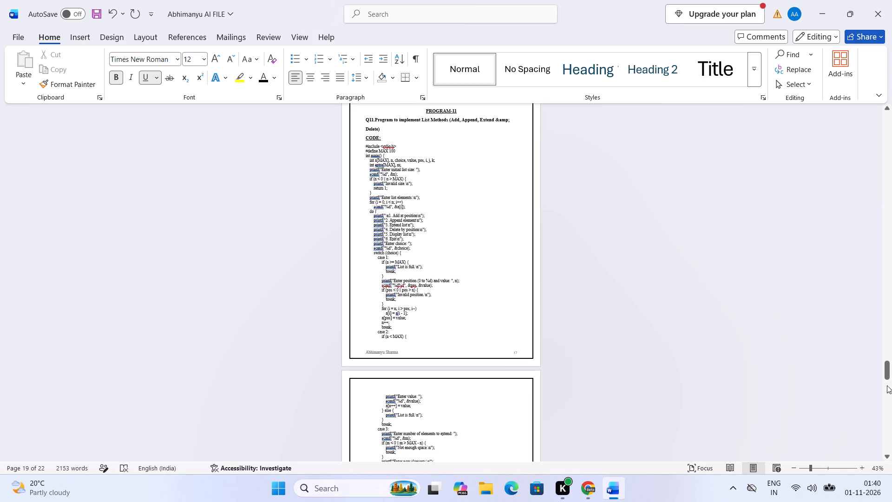
{"action": "left_click_drag", "start_coordinate": [886, 376], "coordinate": [890, 469]}
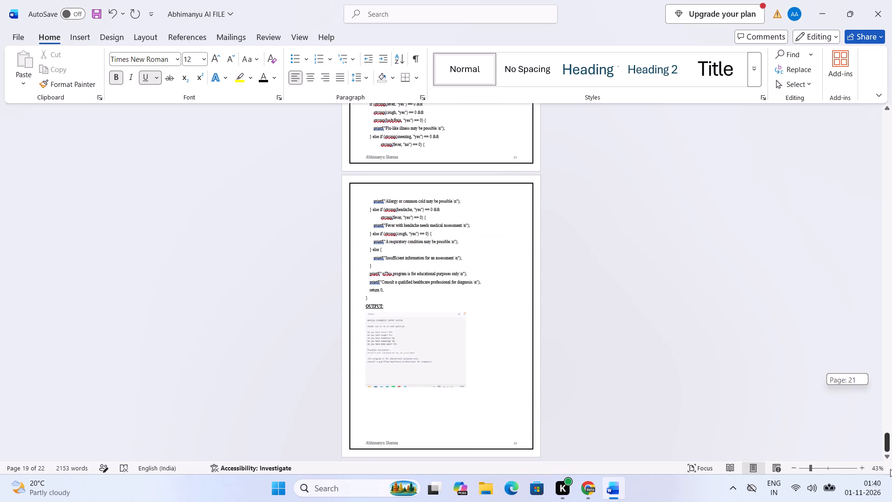
{"action": "left_click_drag", "start_coordinate": [890, 469], "coordinate": [891, 364]}
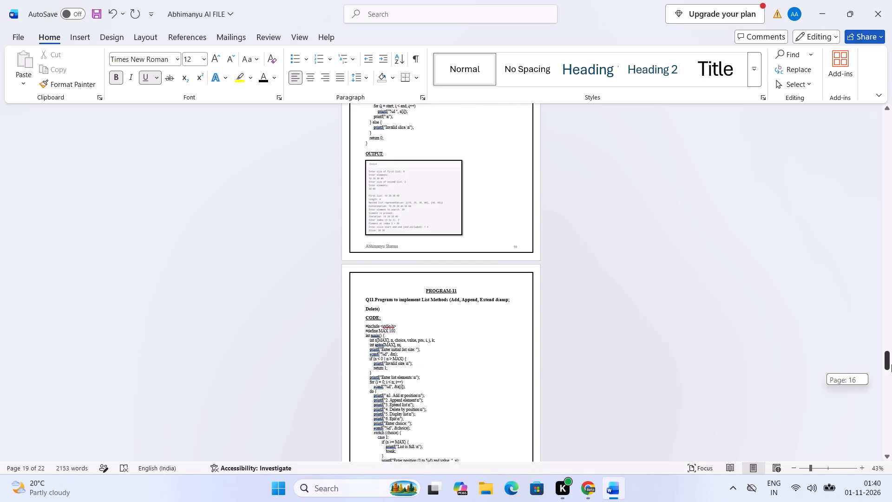
{"action": "left_click_drag", "start_coordinate": [891, 364], "coordinate": [891, 374]}
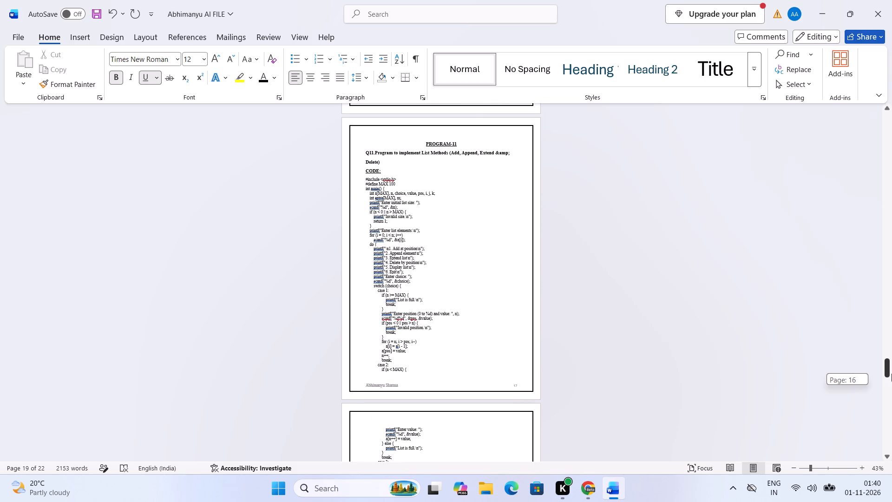
{"action": "left_click_drag", "start_coordinate": [891, 374], "coordinate": [891, 390]}
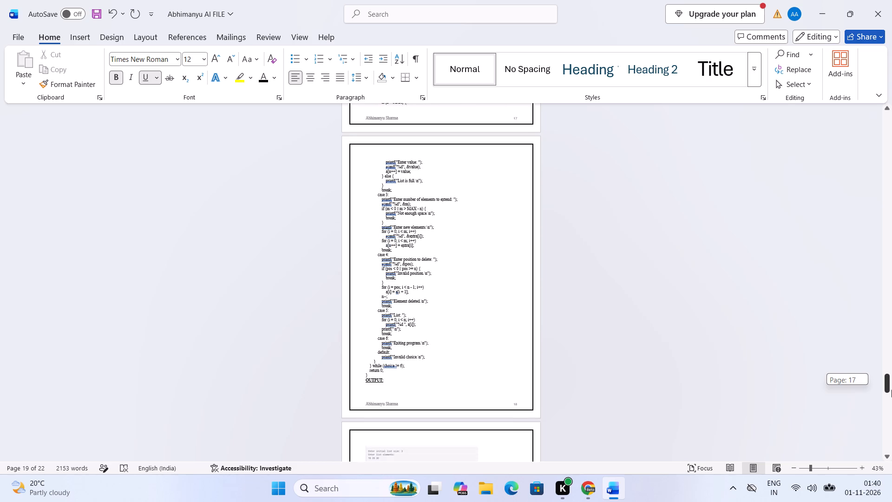
{"action": "left_click_drag", "start_coordinate": [891, 390], "coordinate": [891, 401]}
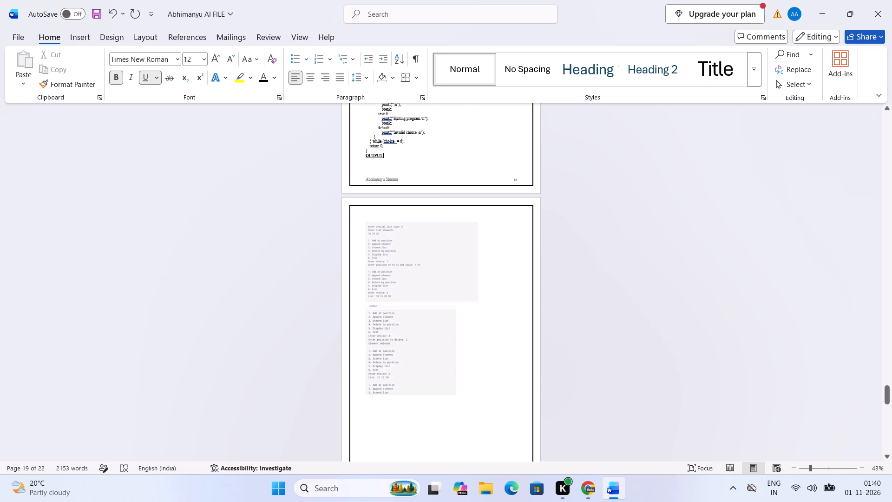
{"action": "scroll", "coordinate": [588, 419], "scroll_direction": "down", "scroll_amount": 4}
{"action": "scroll", "coordinate": [406, 181], "scroll_direction": "up", "scroll_amount": 4}
Insert three blank lines after the closing brace of the Program-11 code to push the OUTPUT heading onto the screenshots' page.
{"action": "left_click", "coordinate": [379, 146]}
{"action": "left_click", "coordinate": [383, 148]}
{"action": "key", "text": "Return"}
{"action": "key", "text": "Return"}
{"action": "key", "text": "Return"}
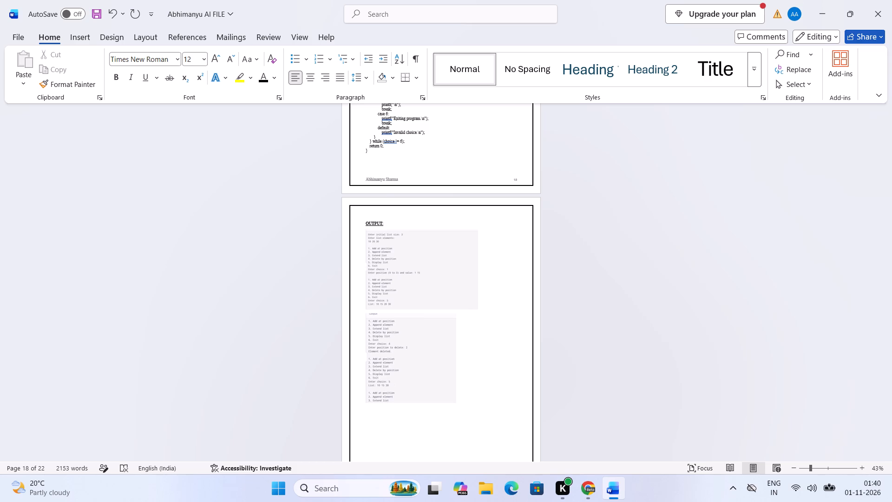
{"action": "scroll", "coordinate": [387, 150], "scroll_direction": "up", "scroll_amount": 20}
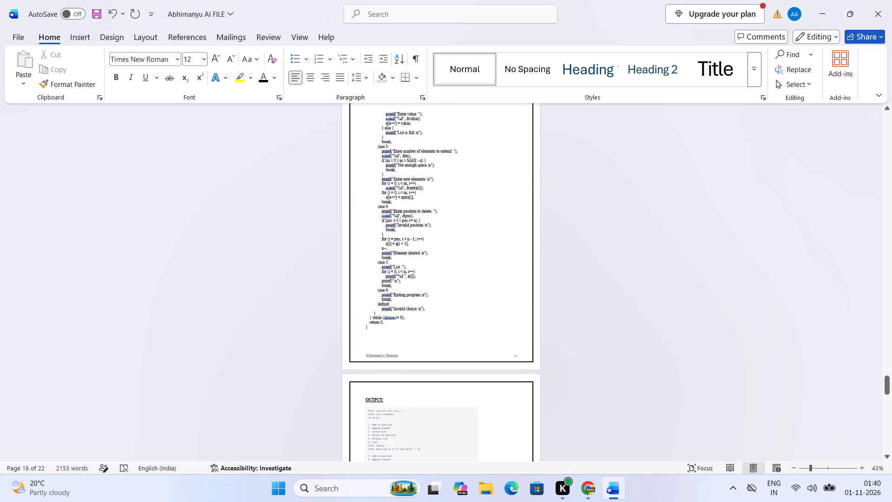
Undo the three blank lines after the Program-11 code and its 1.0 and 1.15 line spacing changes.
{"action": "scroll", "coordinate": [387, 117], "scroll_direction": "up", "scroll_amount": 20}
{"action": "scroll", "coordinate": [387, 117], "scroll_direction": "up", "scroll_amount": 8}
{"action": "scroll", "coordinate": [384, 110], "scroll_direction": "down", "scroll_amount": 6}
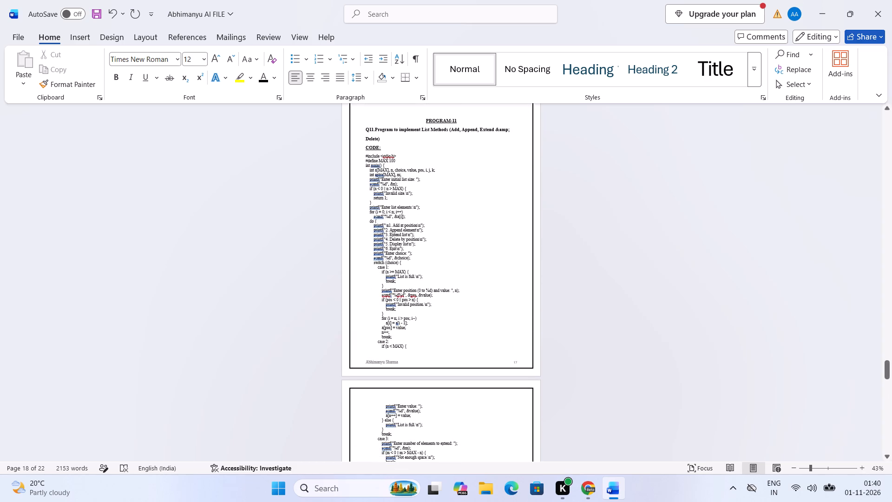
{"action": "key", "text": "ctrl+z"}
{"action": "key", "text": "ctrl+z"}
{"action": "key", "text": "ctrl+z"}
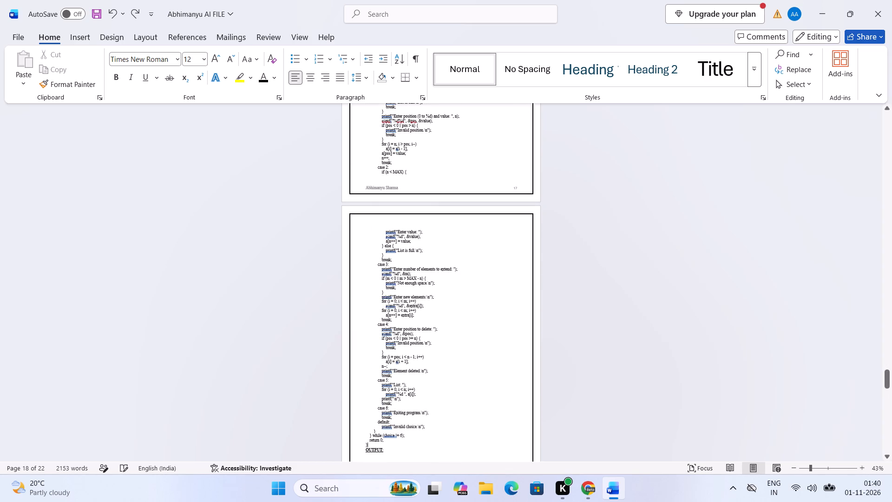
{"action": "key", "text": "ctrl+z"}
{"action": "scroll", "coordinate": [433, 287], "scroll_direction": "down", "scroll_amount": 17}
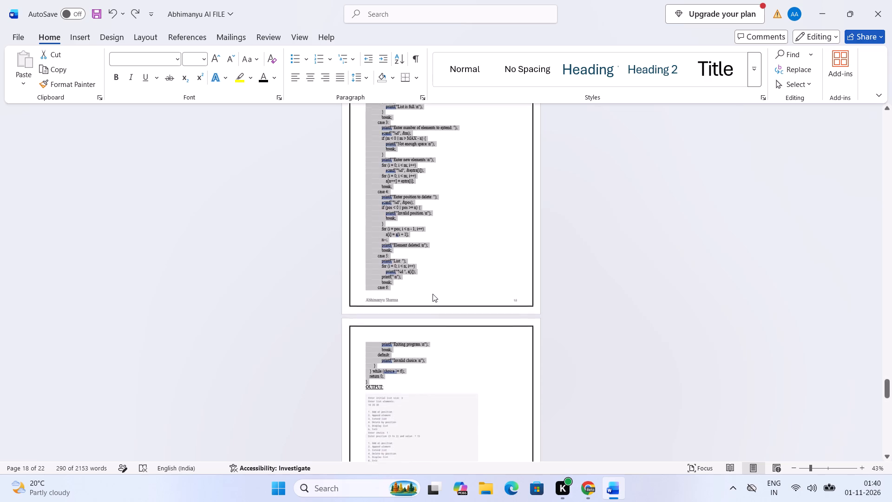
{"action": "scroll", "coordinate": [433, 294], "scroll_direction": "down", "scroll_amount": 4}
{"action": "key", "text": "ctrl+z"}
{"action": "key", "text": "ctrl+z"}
Examine how the Program-11 code and output screenshots spread across pages with the original wider line spacing.
{"action": "scroll", "coordinate": [433, 294], "scroll_direction": "down", "scroll_amount": 8}
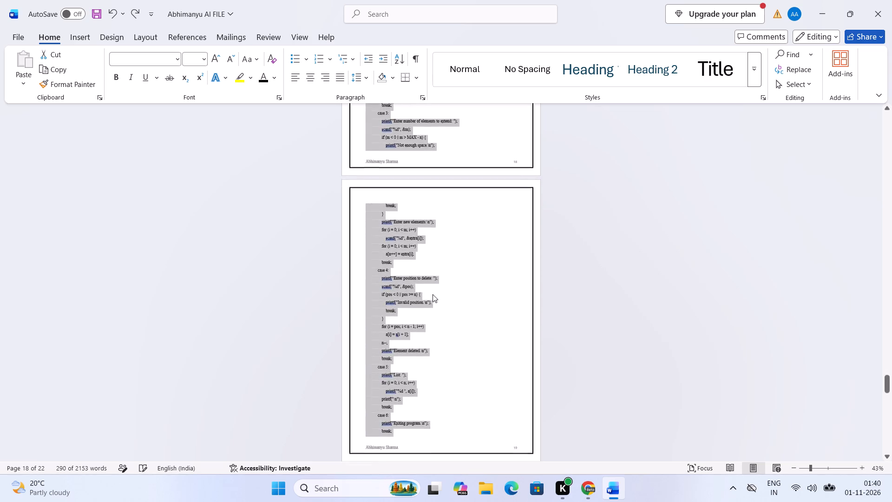
{"action": "scroll", "coordinate": [433, 294], "scroll_direction": "up", "scroll_amount": 20}
{"action": "scroll", "coordinate": [433, 294], "scroll_direction": "up", "scroll_amount": 2}
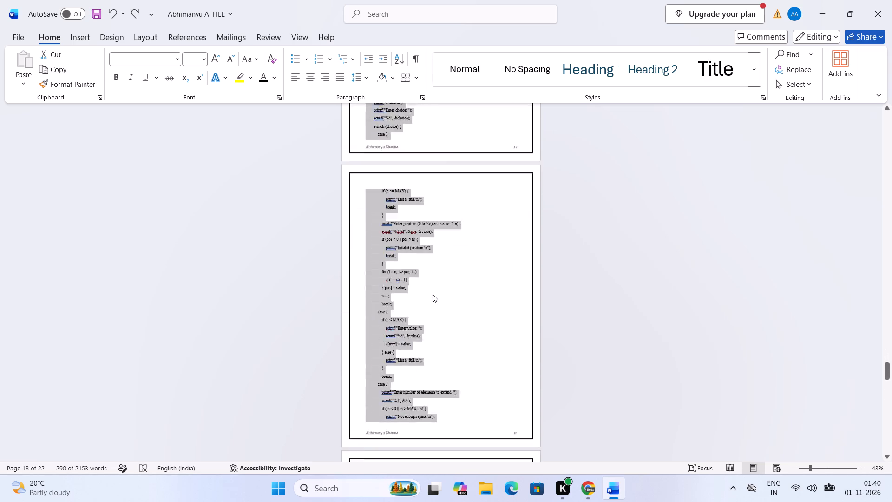
{"action": "scroll", "coordinate": [433, 294], "scroll_direction": "down", "scroll_amount": 5}
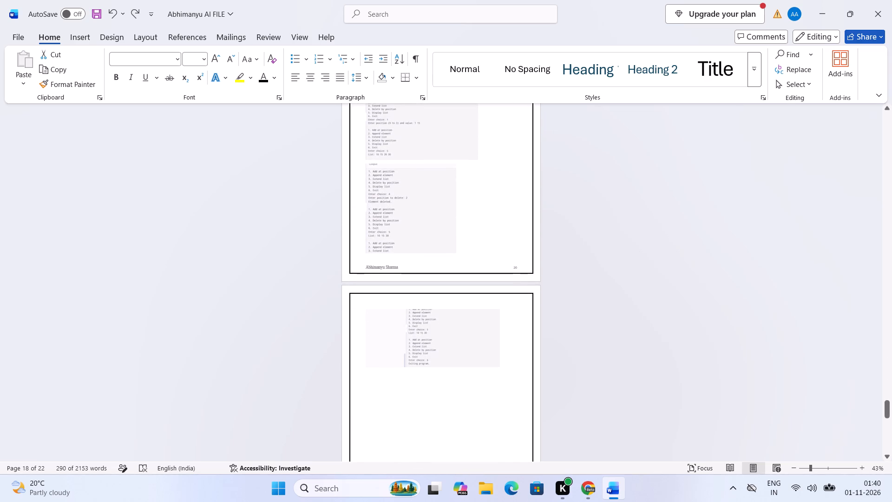
{"action": "scroll", "coordinate": [433, 294], "scroll_direction": "up", "scroll_amount": 3}
{"action": "scroll", "coordinate": [433, 294], "scroll_direction": "down", "scroll_amount": 3}
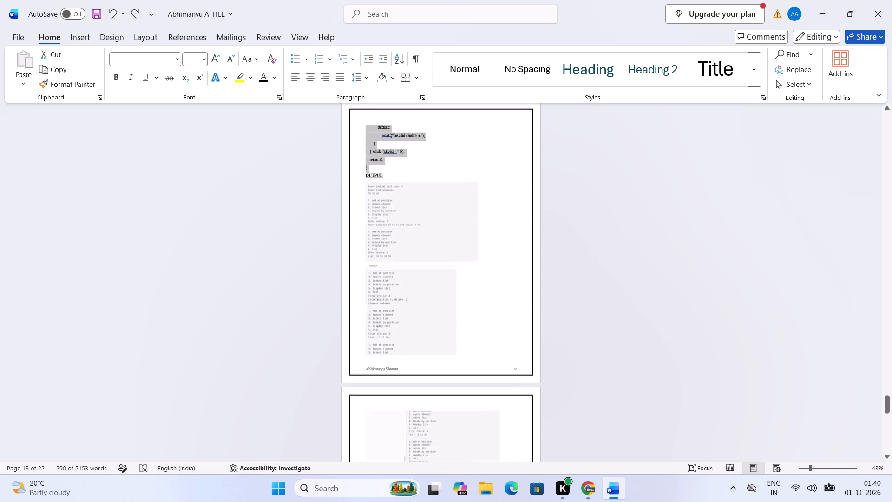
{"action": "scroll", "coordinate": [433, 294], "scroll_direction": "down", "scroll_amount": 1}
{"action": "scroll", "coordinate": [433, 294], "scroll_direction": "left", "scroll_amount": 1}
{"action": "scroll", "coordinate": [433, 294], "scroll_direction": "up", "scroll_amount": 4}
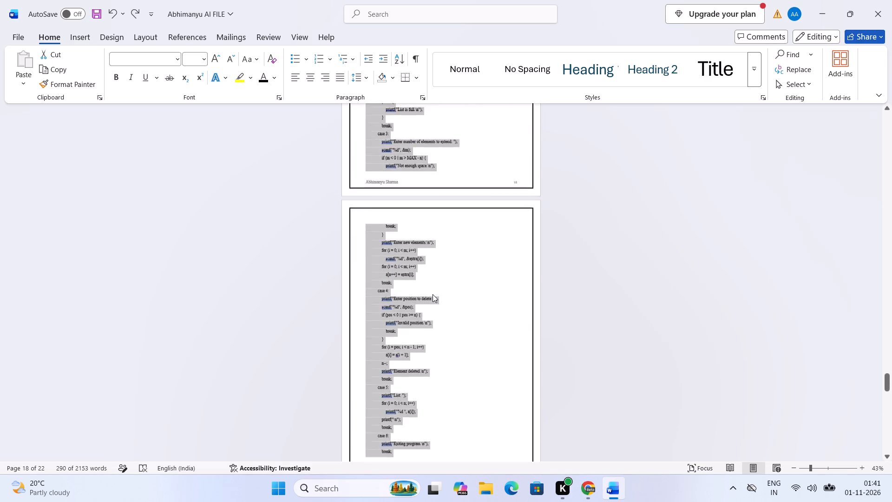
{"action": "scroll", "coordinate": [433, 294], "scroll_direction": "up", "scroll_amount": 4}
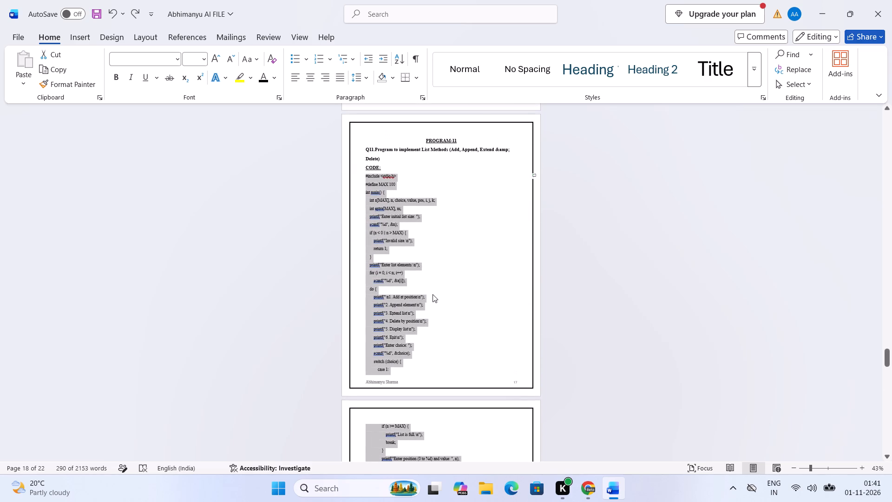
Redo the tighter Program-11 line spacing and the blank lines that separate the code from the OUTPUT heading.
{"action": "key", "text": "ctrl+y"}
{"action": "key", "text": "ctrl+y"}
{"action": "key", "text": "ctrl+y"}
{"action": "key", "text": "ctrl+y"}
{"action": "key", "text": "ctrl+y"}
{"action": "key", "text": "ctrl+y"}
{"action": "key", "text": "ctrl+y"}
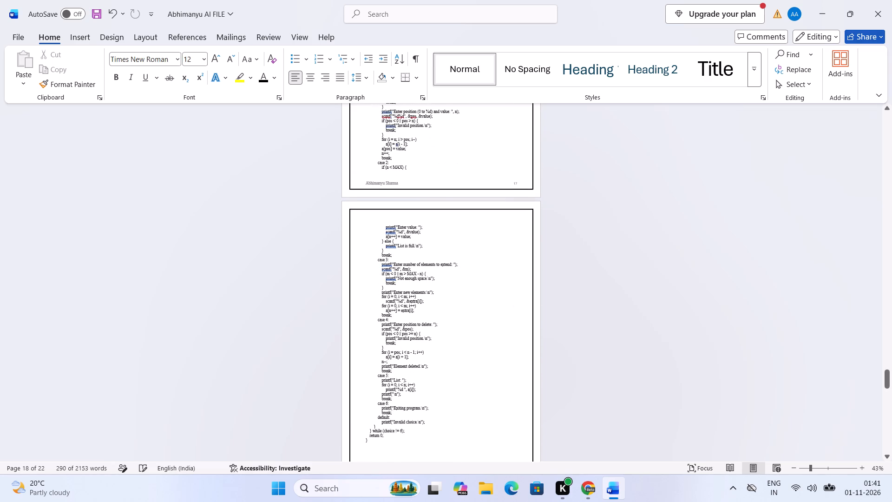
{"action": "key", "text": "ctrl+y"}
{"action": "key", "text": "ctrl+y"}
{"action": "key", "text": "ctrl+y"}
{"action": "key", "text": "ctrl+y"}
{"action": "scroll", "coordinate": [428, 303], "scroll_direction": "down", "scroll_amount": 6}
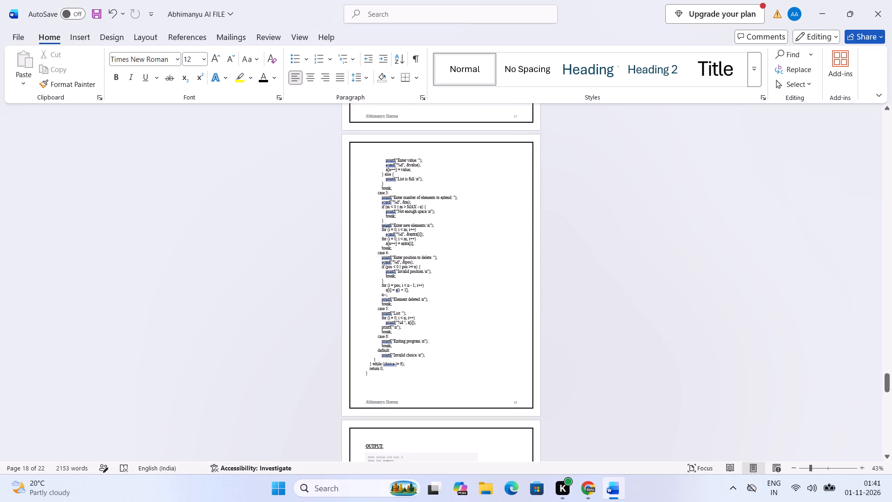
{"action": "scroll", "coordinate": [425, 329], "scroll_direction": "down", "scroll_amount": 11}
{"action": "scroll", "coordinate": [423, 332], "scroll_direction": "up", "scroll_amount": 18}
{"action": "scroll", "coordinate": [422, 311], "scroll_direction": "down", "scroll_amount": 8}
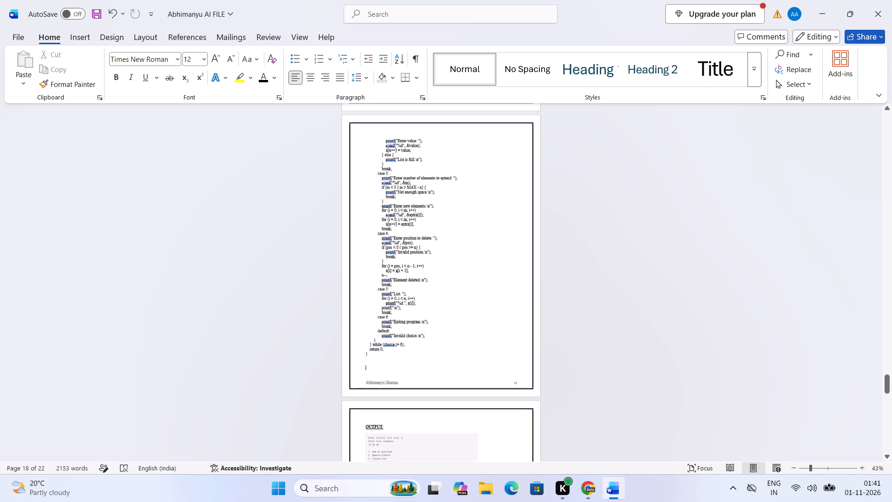
Apply the thin black frame picture style to the first and second Program-11 output screenshots.
{"action": "scroll", "coordinate": [425, 311], "scroll_direction": "down", "scroll_amount": 8}
{"action": "scroll", "coordinate": [385, 314], "scroll_direction": "down", "scroll_amount": 9}
{"action": "left_click", "coordinate": [388, 308]}
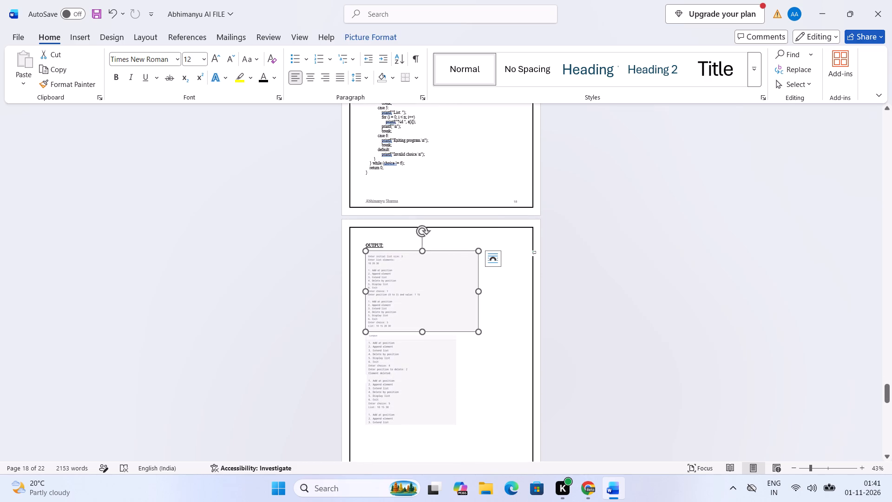
{"action": "left_click", "coordinate": [387, 189]}
{"action": "scroll", "coordinate": [424, 330], "scroll_direction": "down", "scroll_amount": 10}
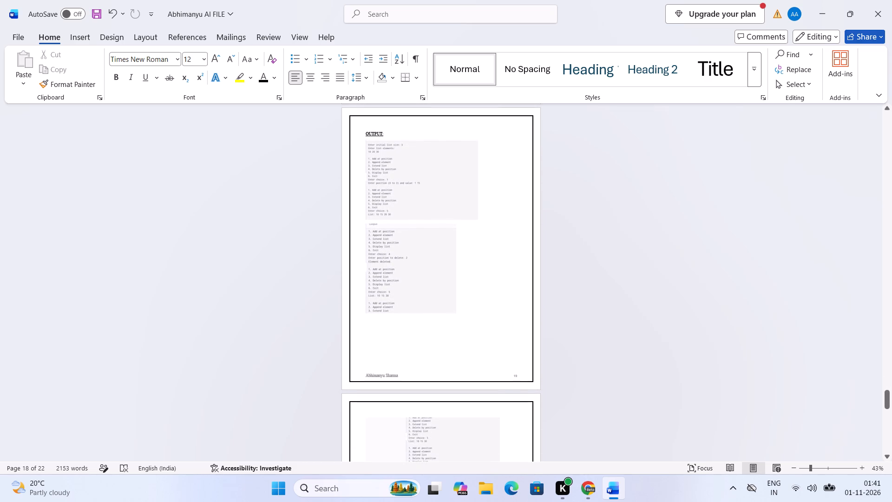
{"action": "scroll", "coordinate": [421, 333], "scroll_direction": "up", "scroll_amount": 5, "text": "ctrl"}
{"action": "scroll", "coordinate": [421, 333], "scroll_direction": "down", "scroll_amount": 2}
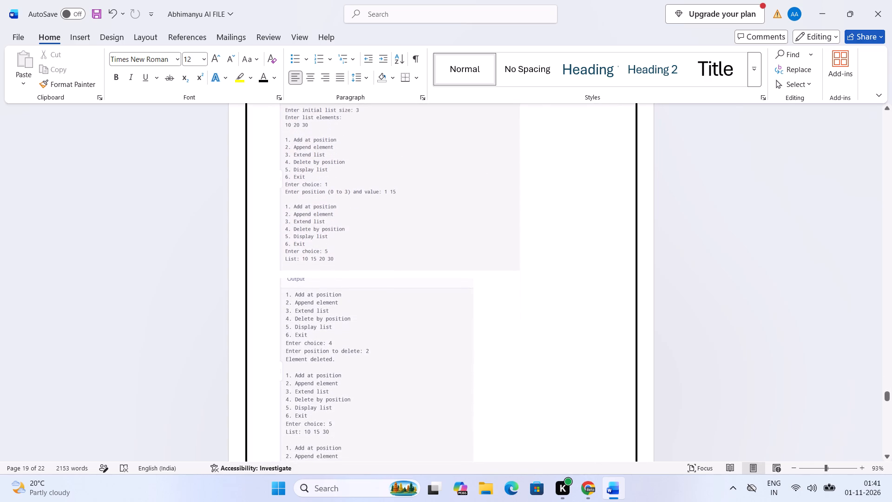
{"action": "left_click", "coordinate": [430, 214]}
{"action": "left_click", "coordinate": [380, 42]}
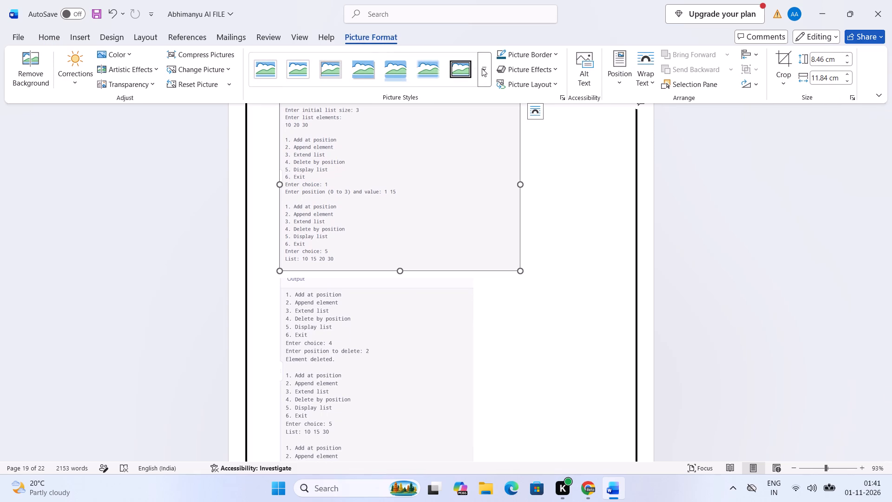
{"action": "left_click", "coordinate": [486, 70]}
{"action": "left_click", "coordinate": [300, 107]}
{"action": "left_click", "coordinate": [421, 350]}
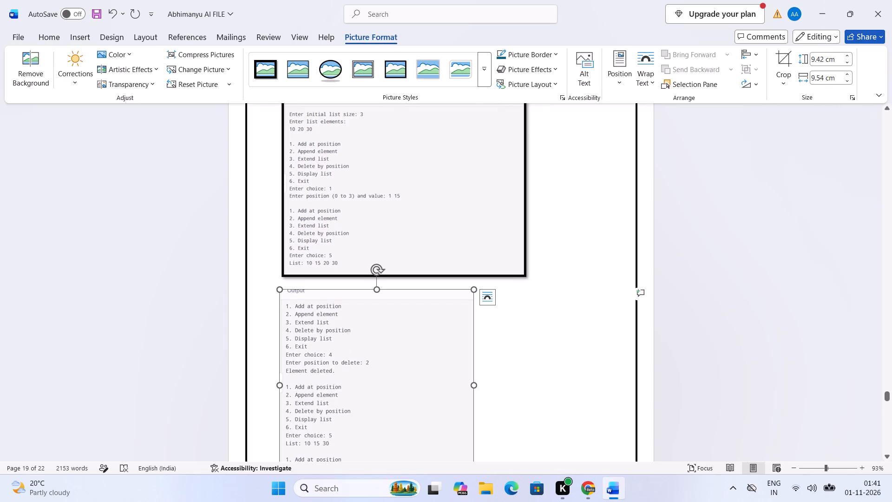
{"action": "left_click", "coordinate": [479, 83]}
{"action": "left_click", "coordinate": [301, 115]}
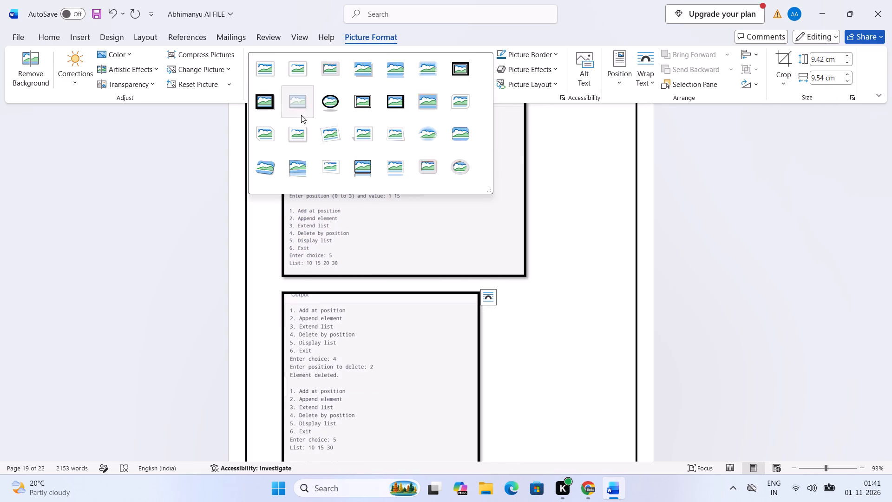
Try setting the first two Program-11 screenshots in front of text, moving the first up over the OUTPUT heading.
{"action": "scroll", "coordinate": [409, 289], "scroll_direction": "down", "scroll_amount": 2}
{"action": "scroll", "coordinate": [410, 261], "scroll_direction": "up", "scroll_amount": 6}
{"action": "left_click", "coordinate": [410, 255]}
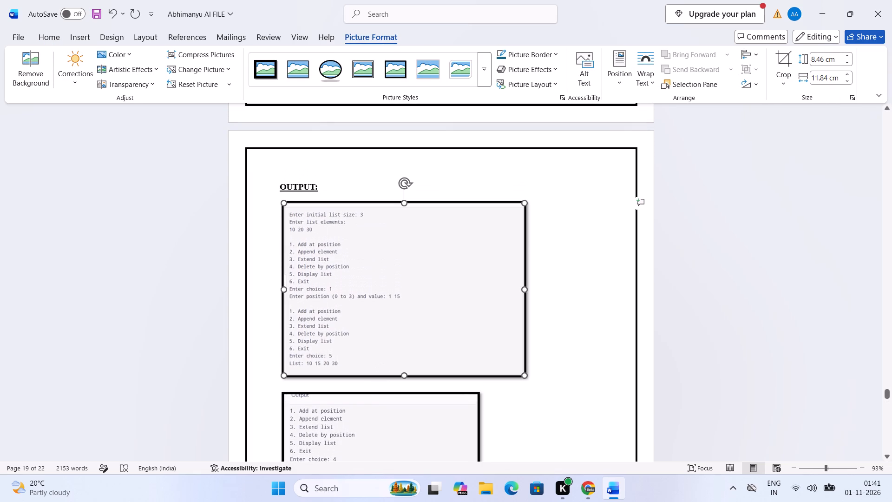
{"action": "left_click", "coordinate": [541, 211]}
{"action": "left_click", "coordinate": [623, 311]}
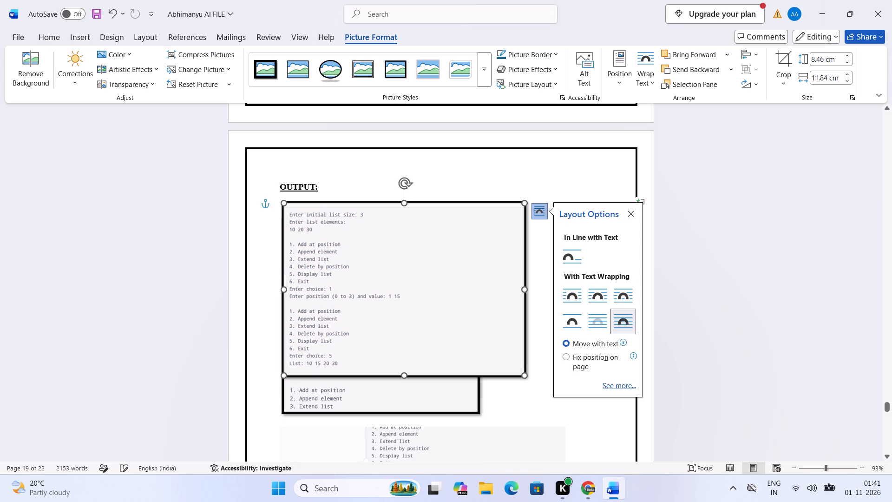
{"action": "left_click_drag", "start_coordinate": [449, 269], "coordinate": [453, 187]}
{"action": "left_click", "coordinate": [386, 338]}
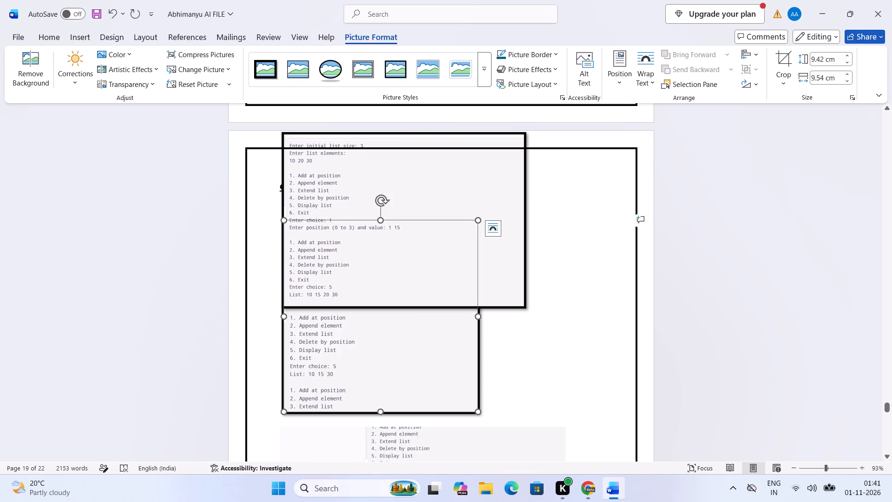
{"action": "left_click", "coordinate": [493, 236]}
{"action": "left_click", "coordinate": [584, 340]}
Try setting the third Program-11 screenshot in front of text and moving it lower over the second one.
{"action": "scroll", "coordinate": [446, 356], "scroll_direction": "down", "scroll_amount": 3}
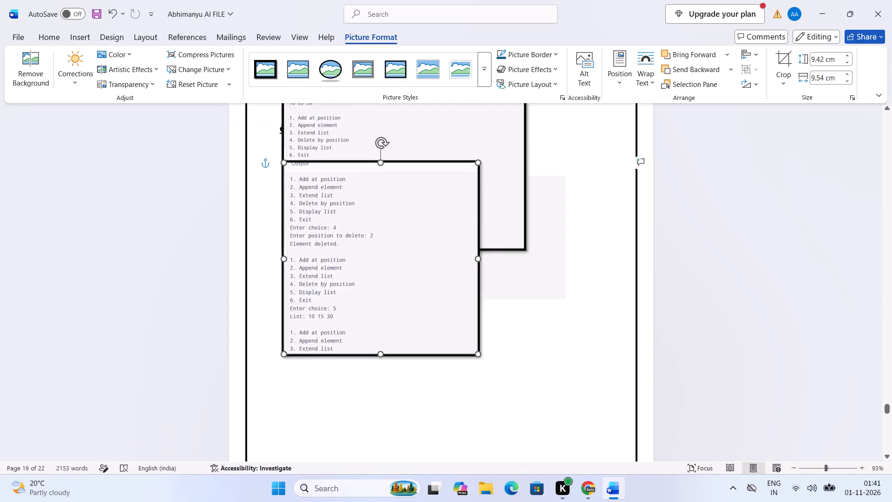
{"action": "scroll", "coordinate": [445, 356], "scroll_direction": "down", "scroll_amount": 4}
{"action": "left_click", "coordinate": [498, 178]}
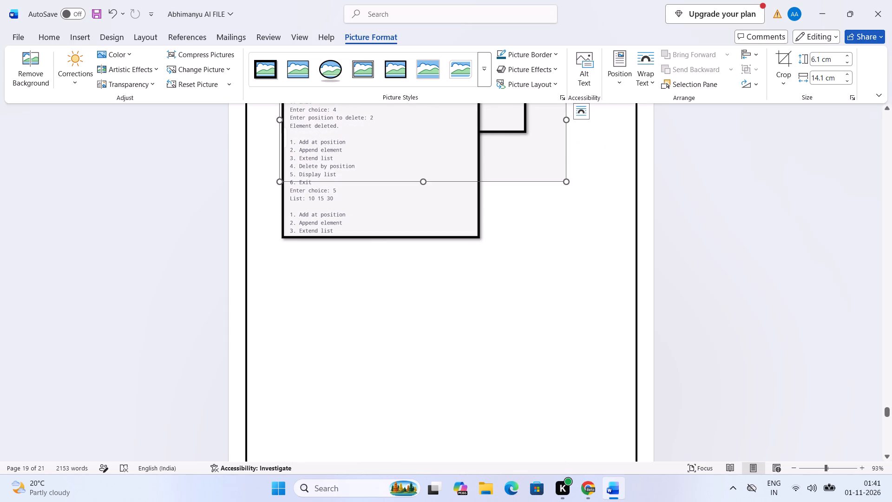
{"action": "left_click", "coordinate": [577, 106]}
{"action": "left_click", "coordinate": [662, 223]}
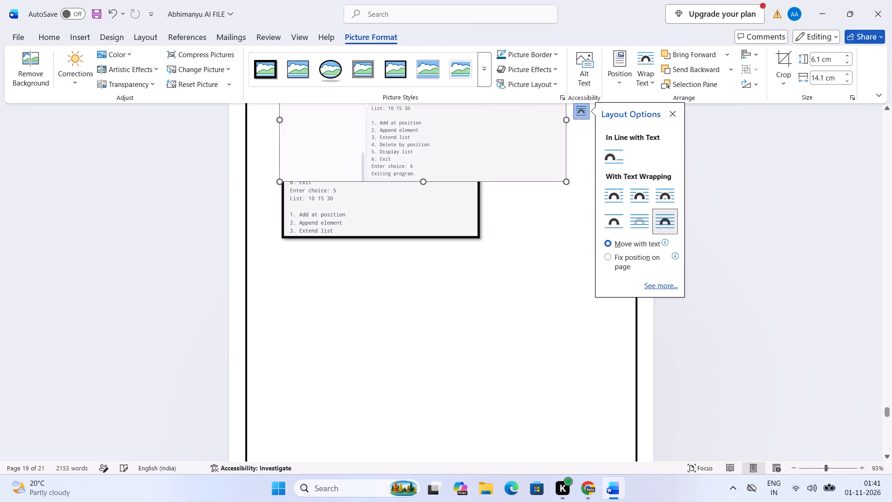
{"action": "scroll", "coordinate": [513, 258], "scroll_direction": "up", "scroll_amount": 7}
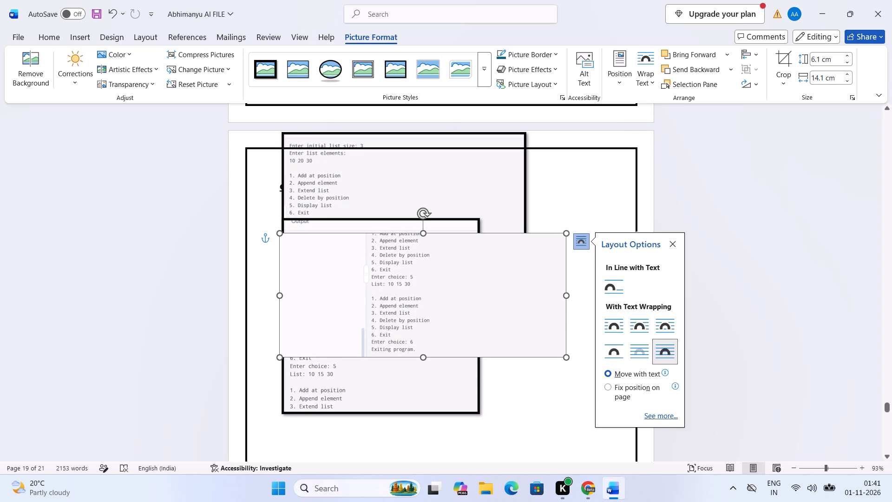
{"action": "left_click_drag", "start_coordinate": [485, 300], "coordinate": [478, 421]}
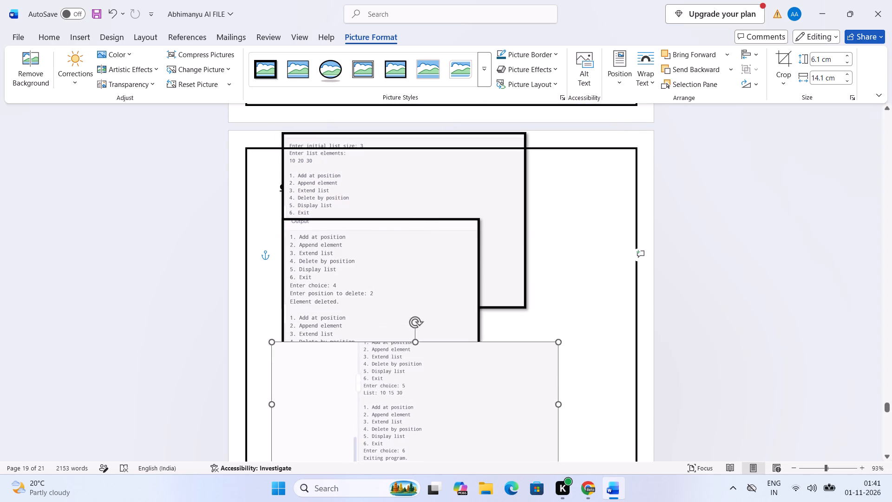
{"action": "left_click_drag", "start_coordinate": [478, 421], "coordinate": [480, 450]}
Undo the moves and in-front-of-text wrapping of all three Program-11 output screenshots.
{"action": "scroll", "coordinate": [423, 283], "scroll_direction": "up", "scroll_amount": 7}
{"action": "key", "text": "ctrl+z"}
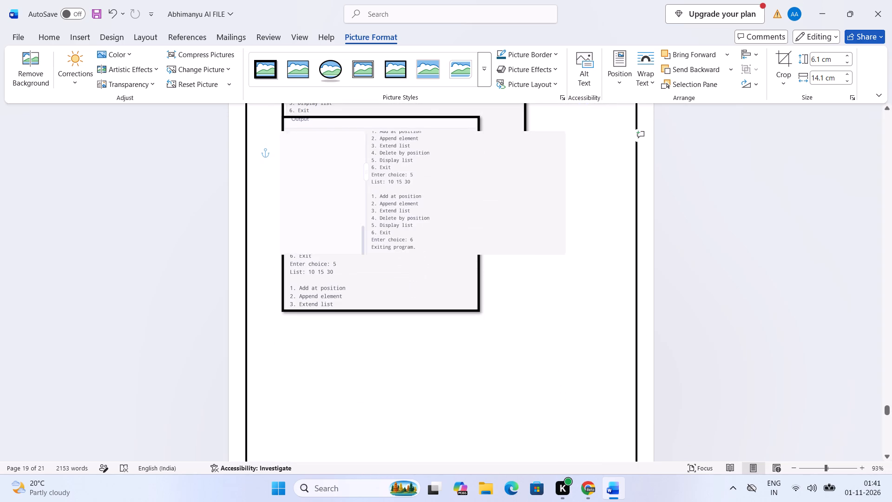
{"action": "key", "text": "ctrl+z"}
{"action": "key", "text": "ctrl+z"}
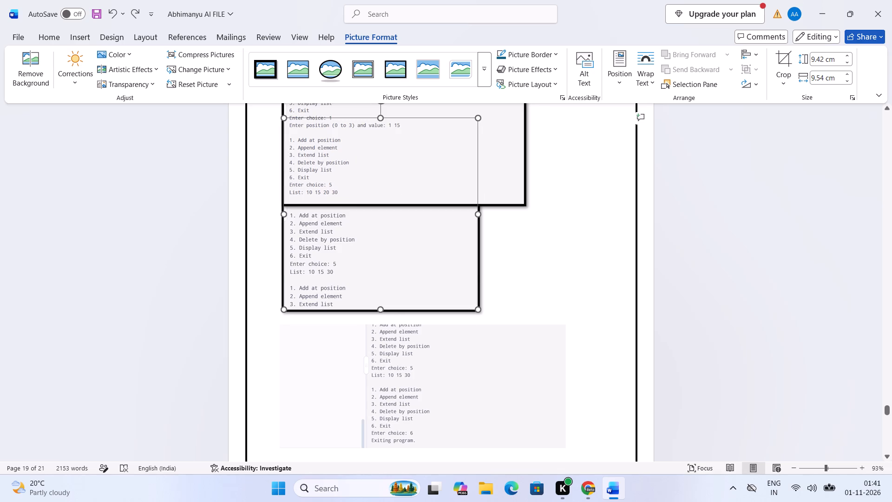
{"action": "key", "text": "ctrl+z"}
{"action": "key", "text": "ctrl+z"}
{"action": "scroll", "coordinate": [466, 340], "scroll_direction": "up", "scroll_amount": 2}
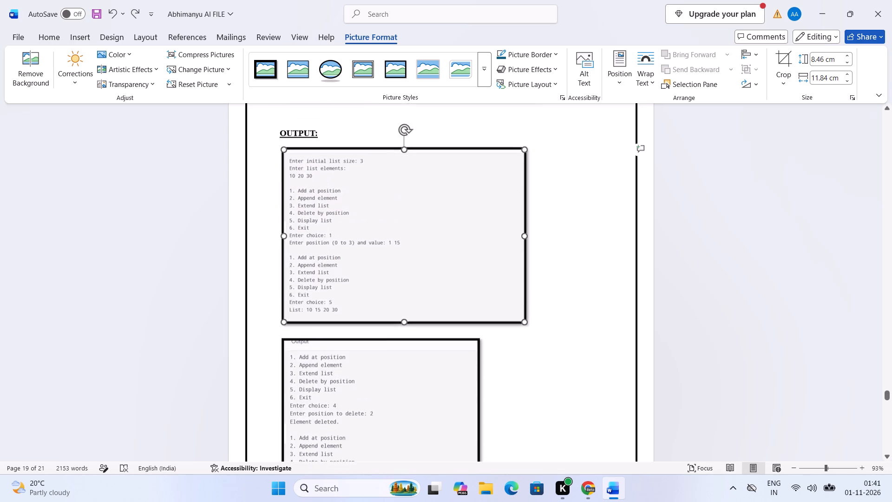
Set only the third Program-11 screenshot in front of text and move it down across the first two screenshots.
{"action": "scroll", "coordinate": [466, 340], "scroll_direction": "up", "scroll_amount": 2}
{"action": "scroll", "coordinate": [466, 340], "scroll_direction": "down", "scroll_amount": 20}
{"action": "scroll", "coordinate": [466, 340], "scroll_direction": "down", "scroll_amount": 3}
{"action": "left_click", "coordinate": [475, 277]}
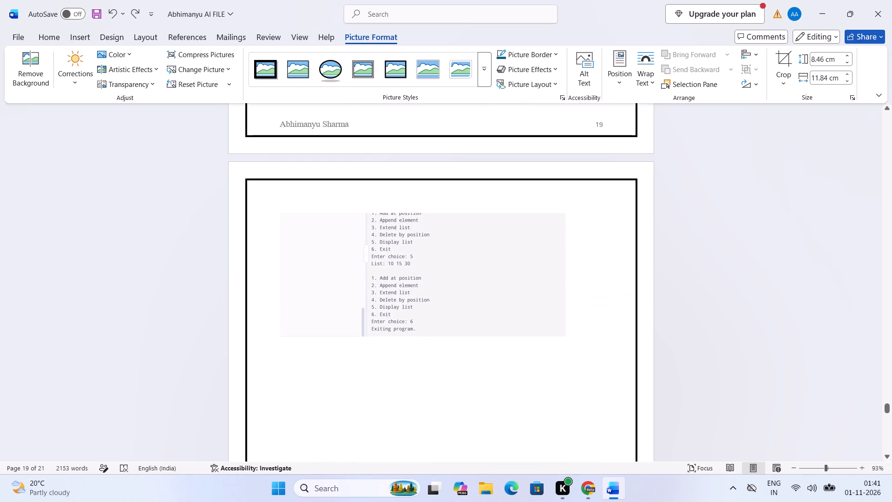
{"action": "left_click", "coordinate": [577, 224]}
{"action": "left_click", "coordinate": [661, 325]}
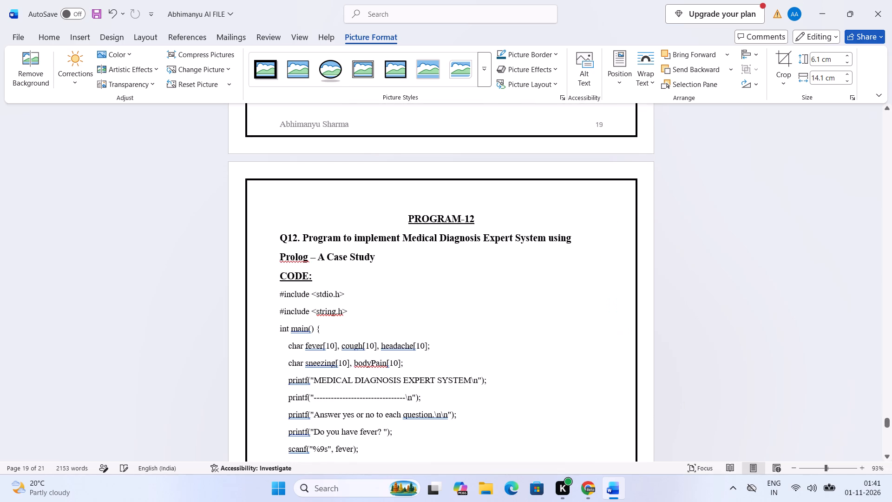
{"action": "scroll", "coordinate": [479, 291], "scroll_direction": "up", "scroll_amount": 20}
{"action": "scroll", "coordinate": [479, 291], "scroll_direction": "up", "scroll_amount": 4}
{"action": "left_click_drag", "start_coordinate": [469, 269], "coordinate": [469, 300]}
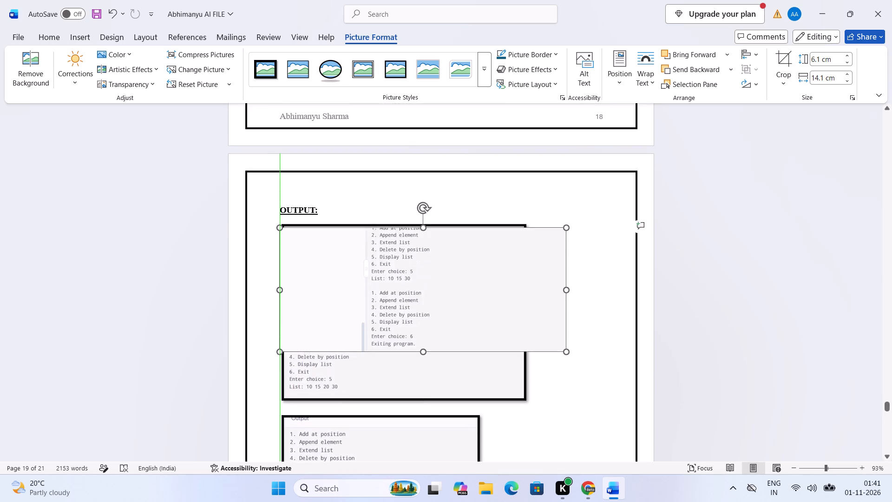
{"action": "left_click_drag", "start_coordinate": [469, 300], "coordinate": [469, 400]}
Apply the same thin black frame picture style to the third Program-11 output screenshot.
{"action": "left_click", "coordinate": [485, 69]}
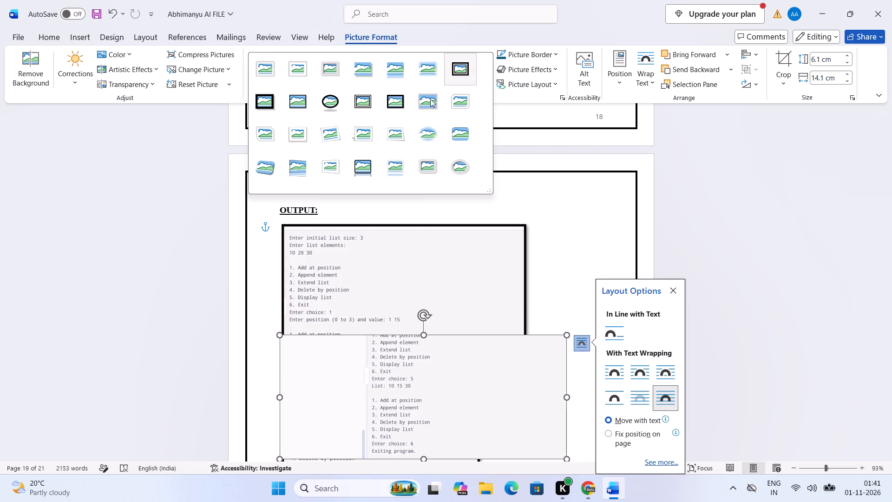
{"action": "left_click", "coordinate": [290, 111]}
Move the third Program-11 output screenshot down clear of the second one, toward the bottom of page 19.
{"action": "scroll", "coordinate": [444, 256], "scroll_direction": "down", "scroll_amount": 12}
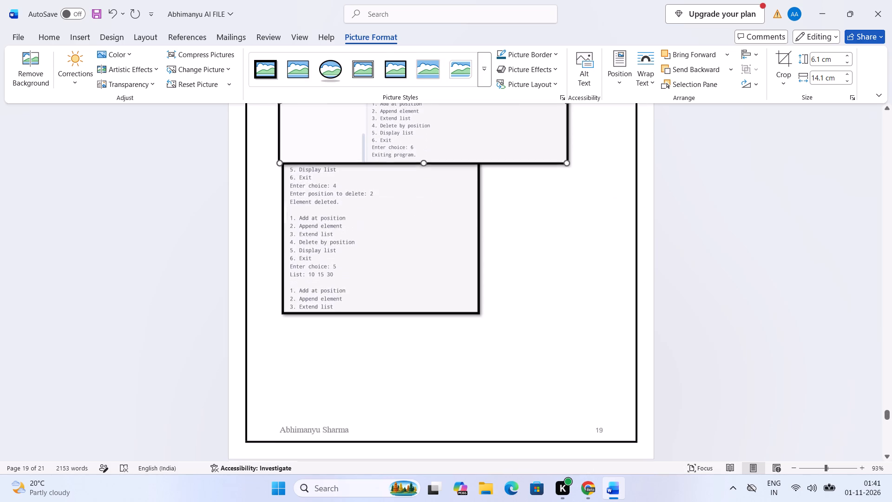
{"action": "left_click_drag", "start_coordinate": [461, 152], "coordinate": [607, 488]}
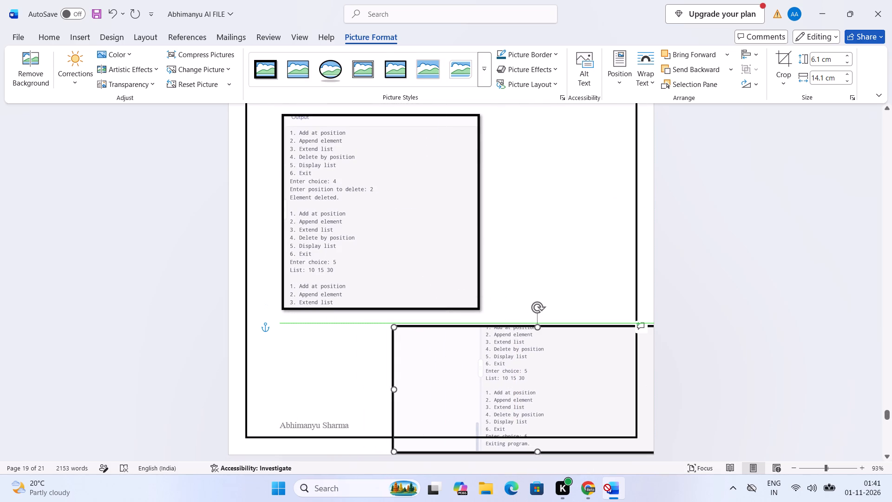
{"action": "left_click_drag", "start_coordinate": [607, 488], "coordinate": [608, 488]}
{"action": "left_click_drag", "start_coordinate": [476, 205], "coordinate": [509, 423]}
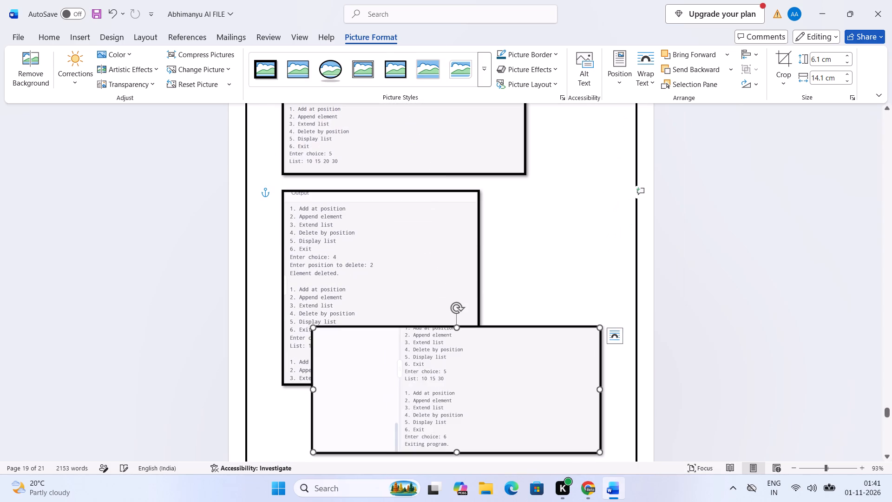
{"action": "scroll", "coordinate": [511, 386], "scroll_direction": "down", "scroll_amount": 7}
{"action": "left_click_drag", "start_coordinate": [490, 227], "coordinate": [488, 350]}
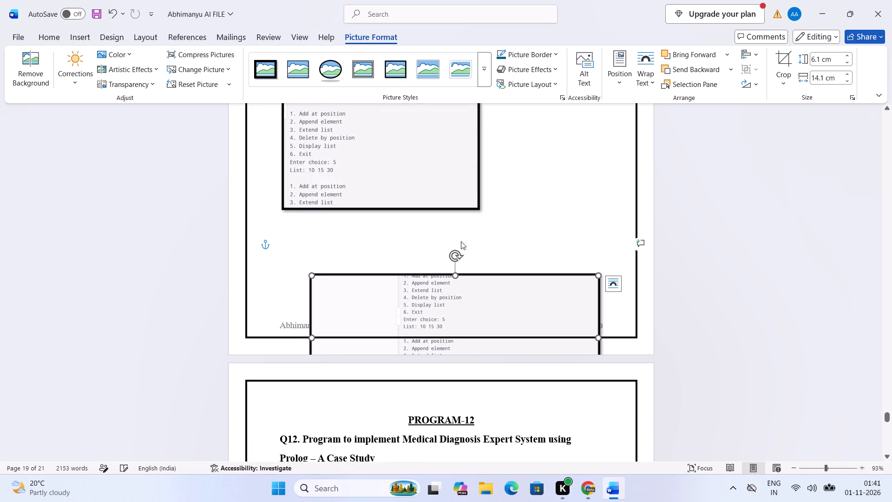
{"action": "scroll", "coordinate": [466, 226], "scroll_direction": "up", "scroll_amount": 6}
Set the second Program-11 screenshot in front of text and move the third screenshot back down below it.
{"action": "left_click", "coordinate": [450, 239]}
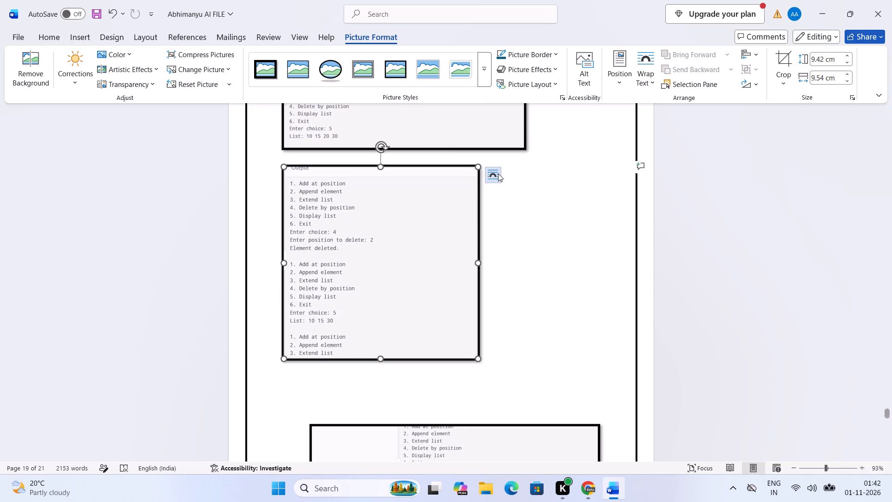
{"action": "left_click", "coordinate": [498, 173]}
{"action": "left_click", "coordinate": [577, 279]}
{"action": "left_click", "coordinate": [489, 262]}
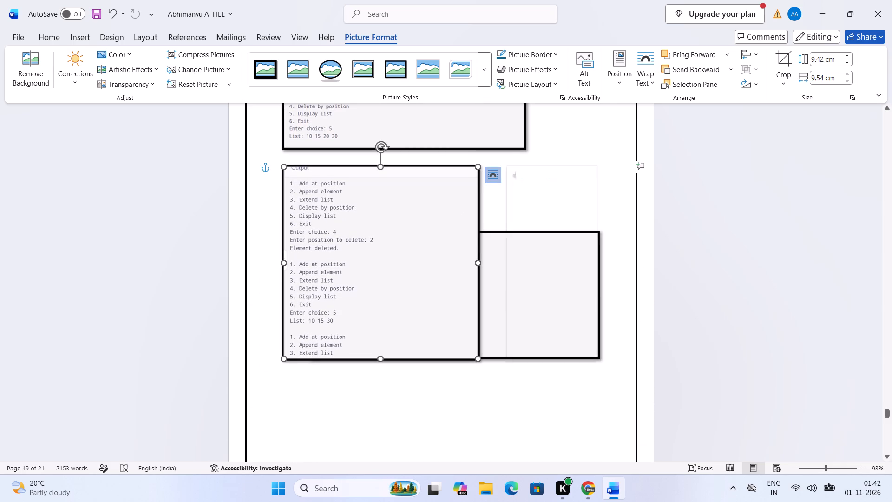
{"action": "left_click_drag", "start_coordinate": [490, 262], "coordinate": [510, 387]}
{"action": "left_click_drag", "start_coordinate": [528, 271], "coordinate": [531, 455]}
{"action": "scroll", "coordinate": [416, 172], "scroll_direction": "up", "scroll_amount": 7}
Position the second Program-11 screenshot just below the first one, lined up with its left edge.
{"action": "left_click", "coordinate": [413, 174]}
{"action": "left_click_drag", "start_coordinate": [415, 173], "coordinate": [444, 184]}
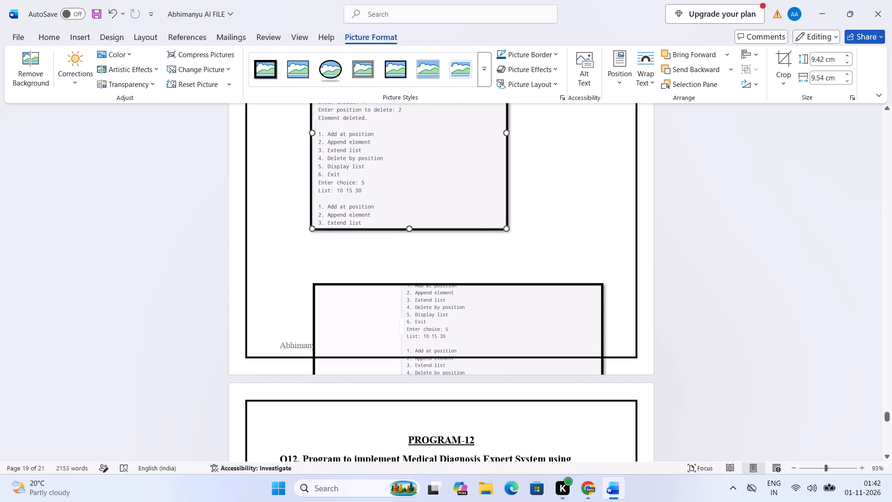
{"action": "left_click_drag", "start_coordinate": [444, 184], "coordinate": [433, 183]}
{"action": "scroll", "coordinate": [431, 184], "scroll_direction": "up", "scroll_amount": 8}
{"action": "left_click_drag", "start_coordinate": [392, 342], "coordinate": [372, 337]}
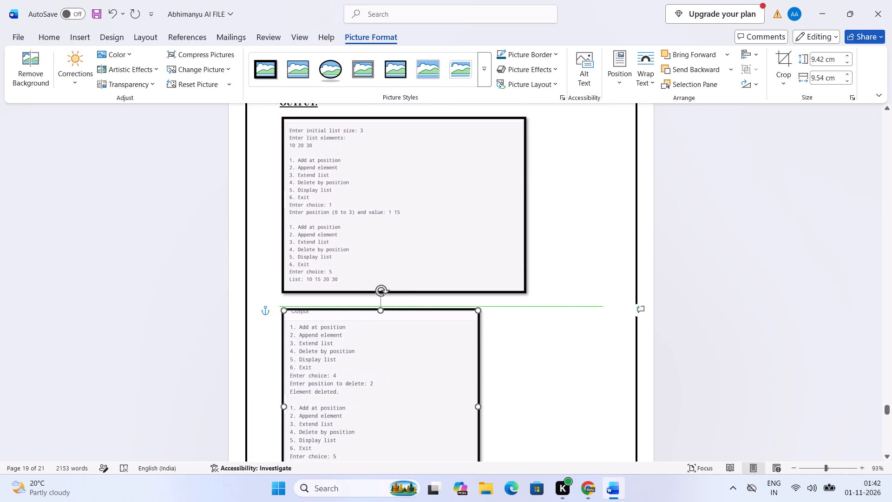
{"action": "left_click_drag", "start_coordinate": [372, 337], "coordinate": [371, 337]}
Set the first Program-11 screenshot in front of text and move the third and second screenshots down clear of it.
{"action": "left_click", "coordinate": [437, 218]}
{"action": "left_click", "coordinate": [532, 128]}
{"action": "left_click", "coordinate": [616, 231]}
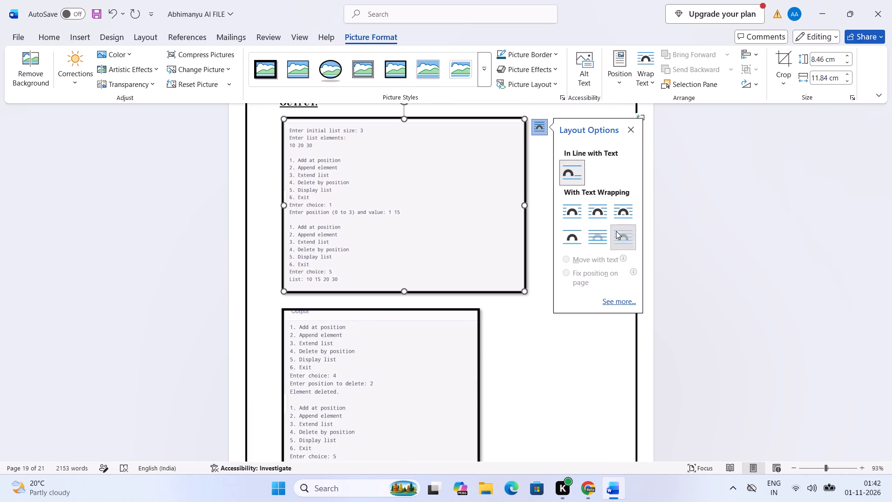
{"action": "scroll", "coordinate": [477, 267], "scroll_direction": "down", "scroll_amount": 3}
{"action": "left_click_drag", "start_coordinate": [464, 325], "coordinate": [466, 425]}
{"action": "scroll", "coordinate": [465, 396], "scroll_direction": "down", "scroll_amount": 4}
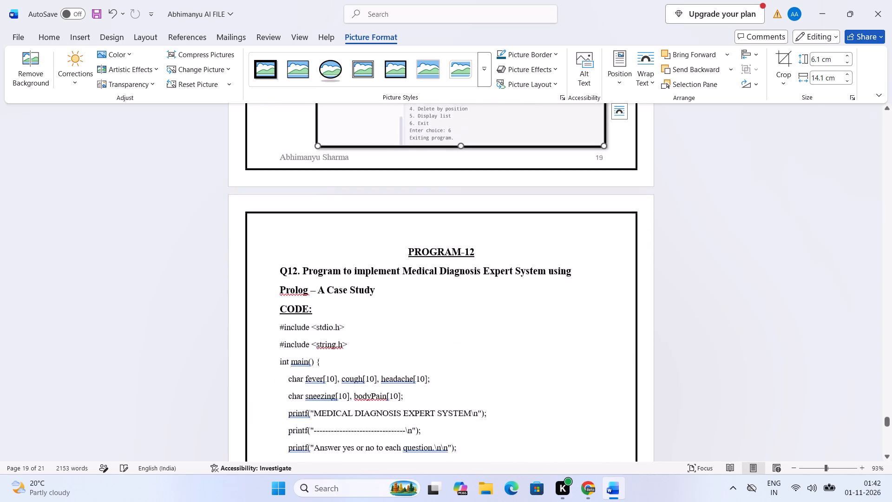
{"action": "scroll", "coordinate": [443, 152], "scroll_direction": "up", "scroll_amount": 3}
{"action": "left_click_drag", "start_coordinate": [440, 170], "coordinate": [441, 254]}
{"action": "scroll", "coordinate": [450, 214], "scroll_direction": "up", "scroll_amount": 10}
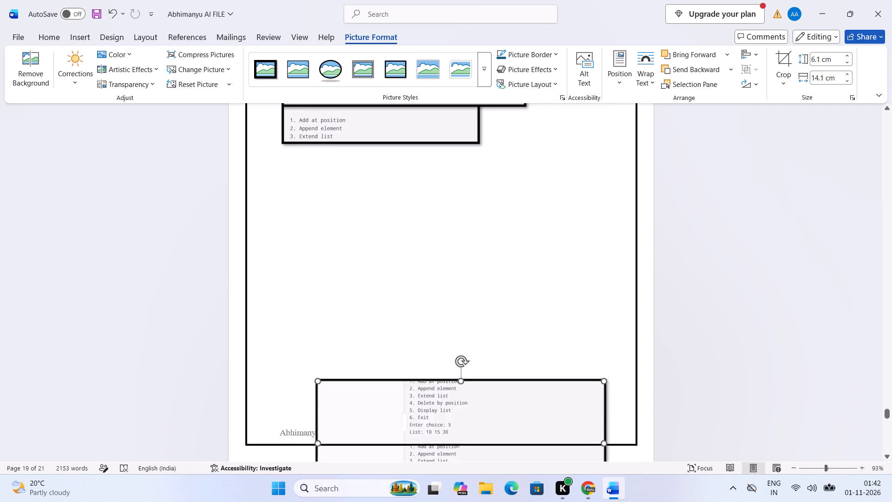
{"action": "left_click_drag", "start_coordinate": [422, 169], "coordinate": [418, 411]}
{"action": "scroll", "coordinate": [438, 349], "scroll_direction": "up", "scroll_amount": 3}
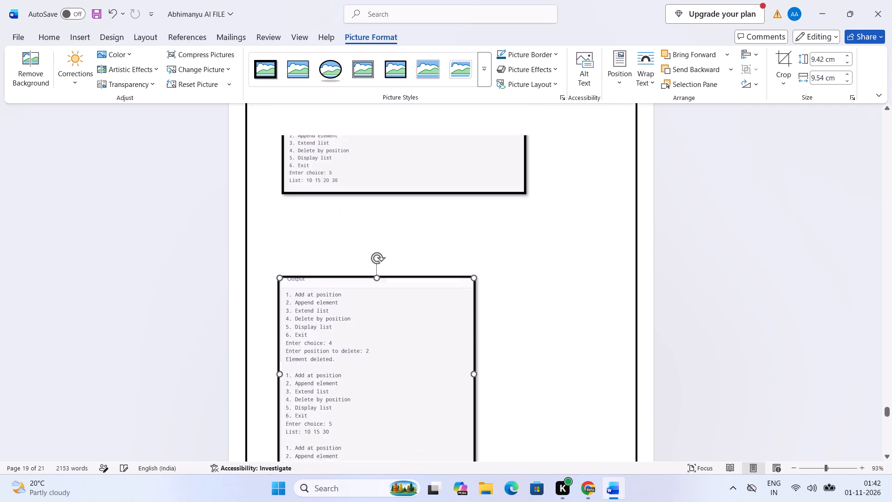
{"action": "scroll", "coordinate": [438, 349], "scroll_direction": "up", "scroll_amount": 4}
Nudge the first Program-11 screenshot slightly left and up so it sits close under the OUTPUT heading.
{"action": "left_click", "coordinate": [435, 251]}
{"action": "scroll", "coordinate": [434, 251], "scroll_direction": "up", "scroll_amount": 3}
{"action": "left_click", "coordinate": [275, 181]}
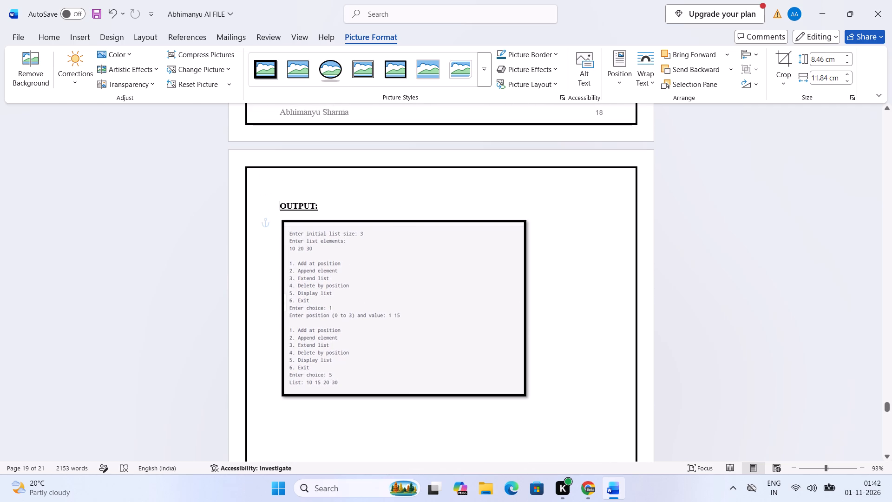
{"action": "left_click", "coordinate": [284, 184]}
{"action": "left_click", "coordinate": [286, 186]}
{"action": "left_click", "coordinate": [309, 248]}
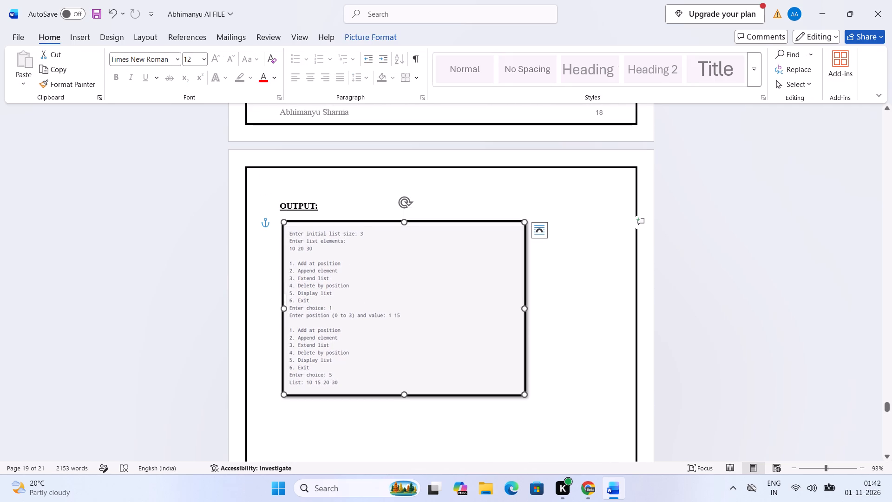
{"action": "left_click", "coordinate": [307, 243]}
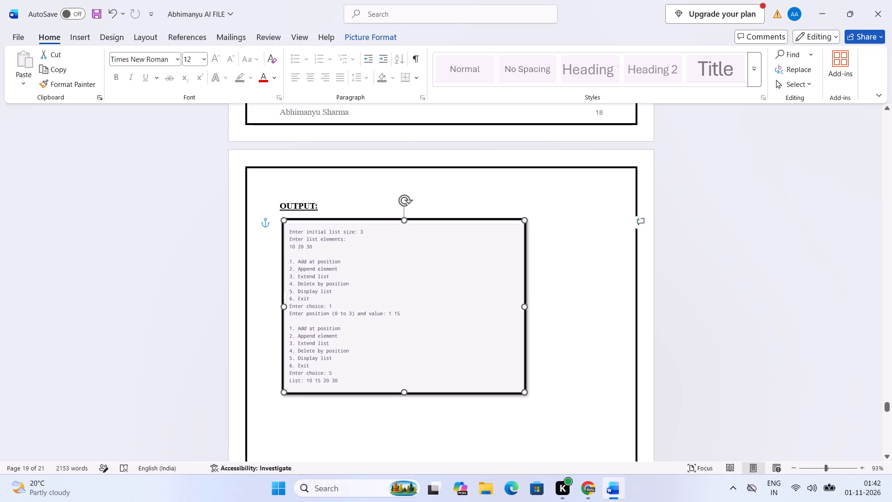
{"action": "key", "text": "Left"}
{"action": "key", "text": "Left"}
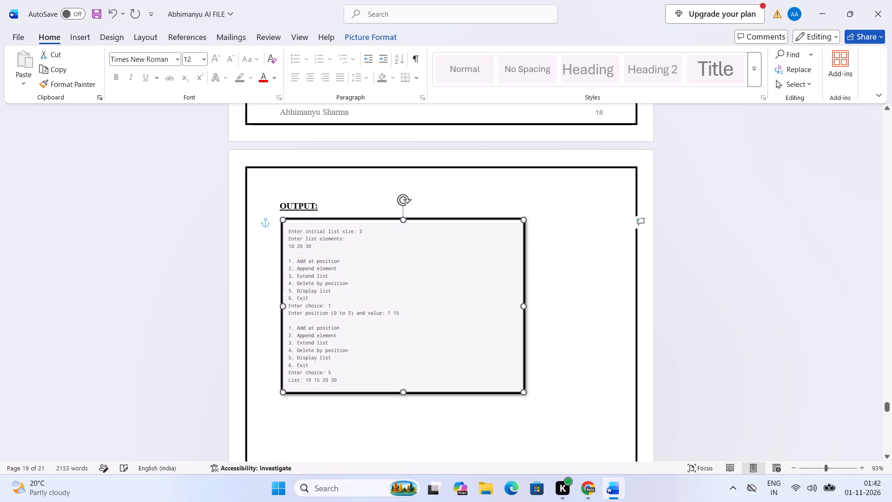
{"action": "key", "text": "Left"}
{"action": "key", "text": "Left"}
{"action": "key", "text": "Up"}
{"action": "key", "text": "Up"}
{"action": "key", "text": "Up"}
{"action": "key", "text": "Up"}
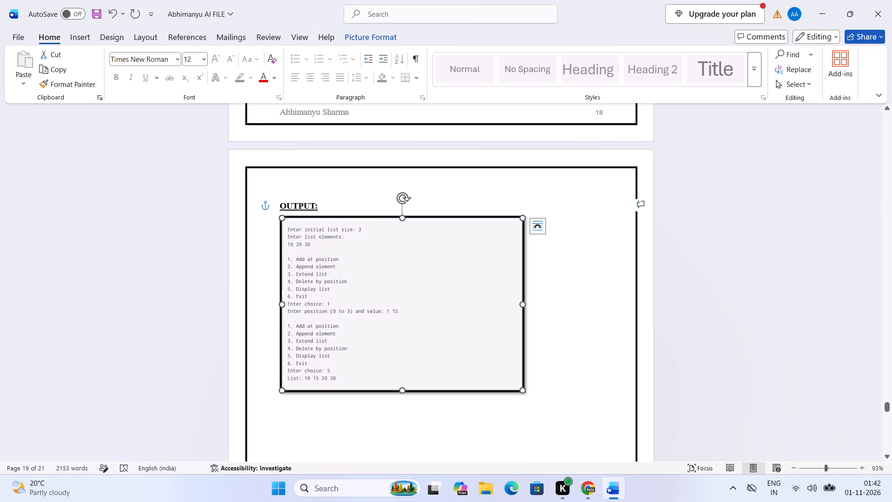
Crop the right and bottom edges of the first Program-11 screenshot to about 8.12 cm high and 11.21 cm wide.
{"action": "left_click", "coordinate": [356, 33]}
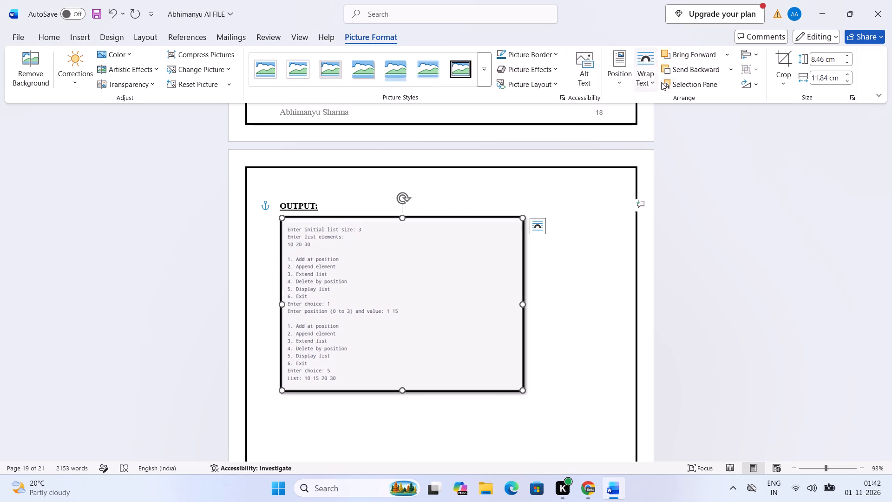
{"action": "left_click", "coordinate": [778, 65]}
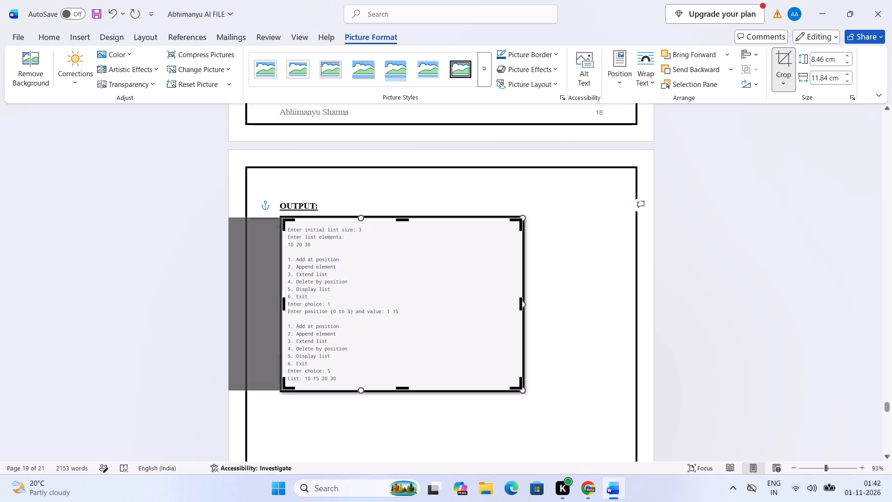
{"action": "left_click_drag", "start_coordinate": [521, 305], "coordinate": [509, 307]}
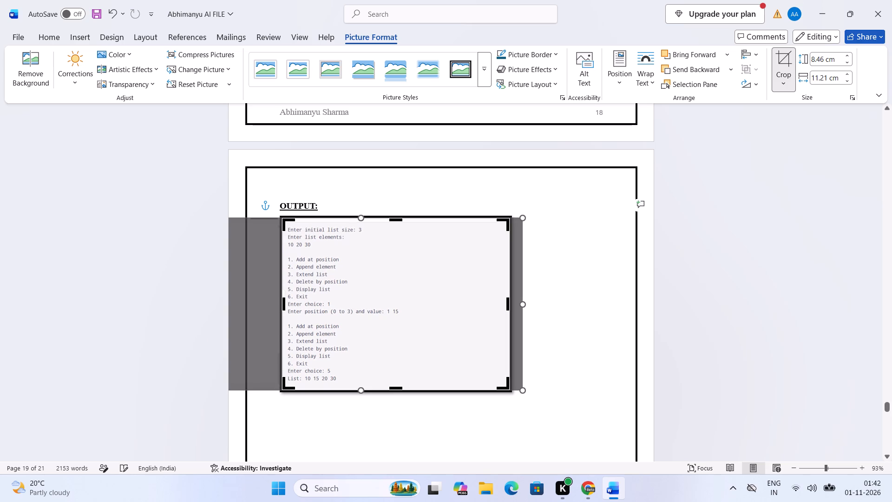
{"action": "left_click", "coordinate": [388, 390]}
{"action": "left_click_drag", "start_coordinate": [392, 390], "coordinate": [393, 383]}
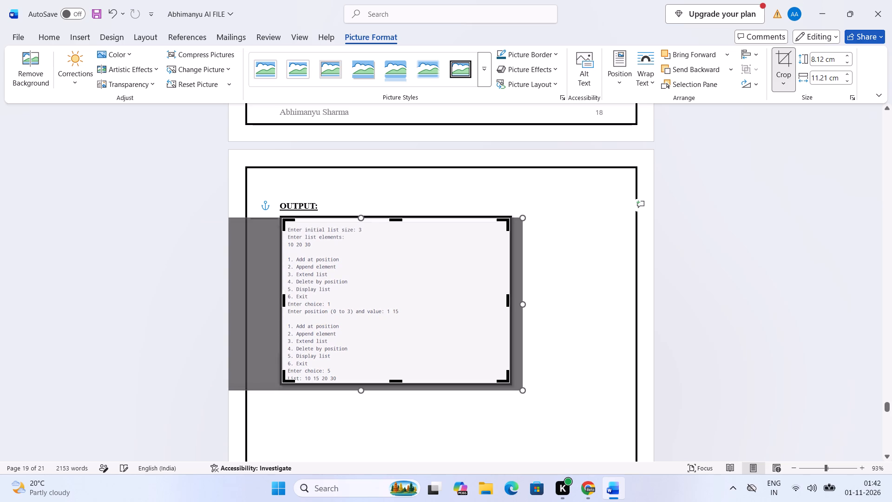
{"action": "left_click", "coordinate": [560, 353]}
Move the second Program-11 screenshot up directly beneath the first and nudge it left to align their left edges.
{"action": "scroll", "coordinate": [490, 376], "scroll_direction": "down", "scroll_amount": 11}
{"action": "left_click", "coordinate": [370, 336]}
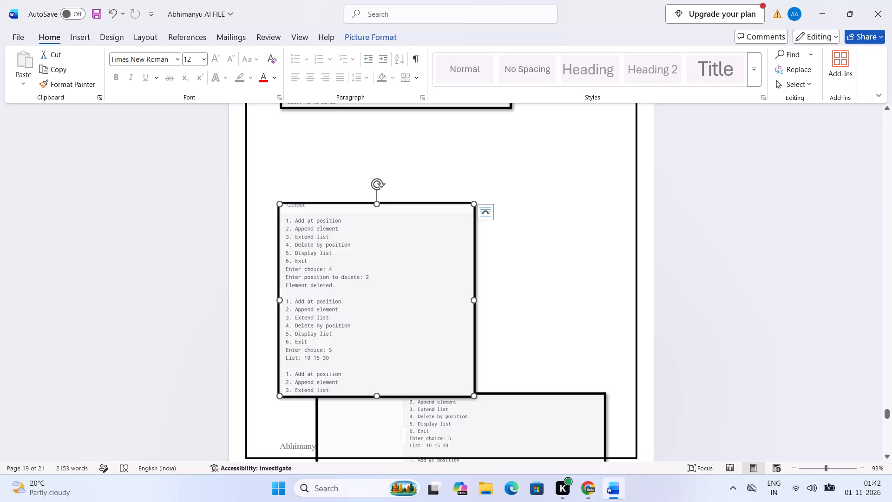
{"action": "left_click_drag", "start_coordinate": [375, 321], "coordinate": [381, 236]}
{"action": "key", "text": "Left"}
{"action": "key", "text": "Left"}
{"action": "key", "text": "Left"}
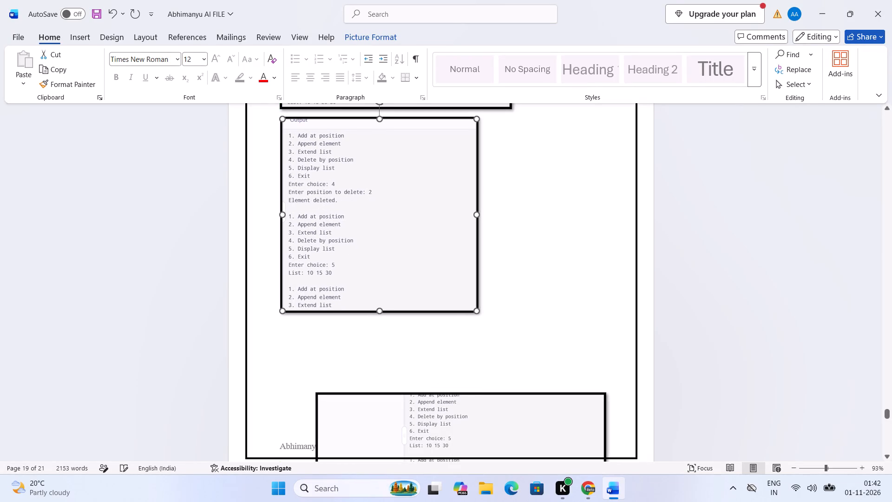
{"action": "left_click", "coordinate": [507, 257]}
Move the third Program-11 screenshot up directly beneath the second one, inside the page border.
{"action": "scroll", "coordinate": [512, 262], "scroll_direction": "down", "scroll_amount": 8}
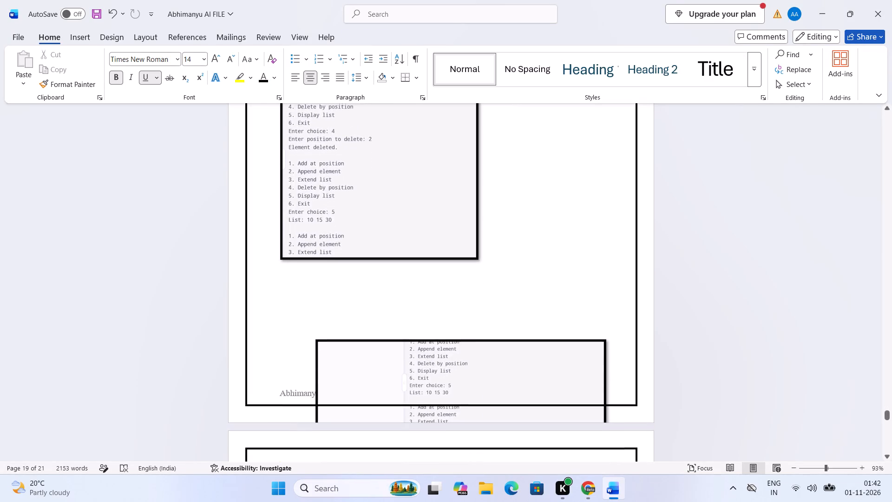
{"action": "scroll", "coordinate": [512, 265], "scroll_direction": "down", "scroll_amount": 3}
{"action": "left_click", "coordinate": [504, 291]}
{"action": "left_click_drag", "start_coordinate": [502, 285], "coordinate": [454, 206]}
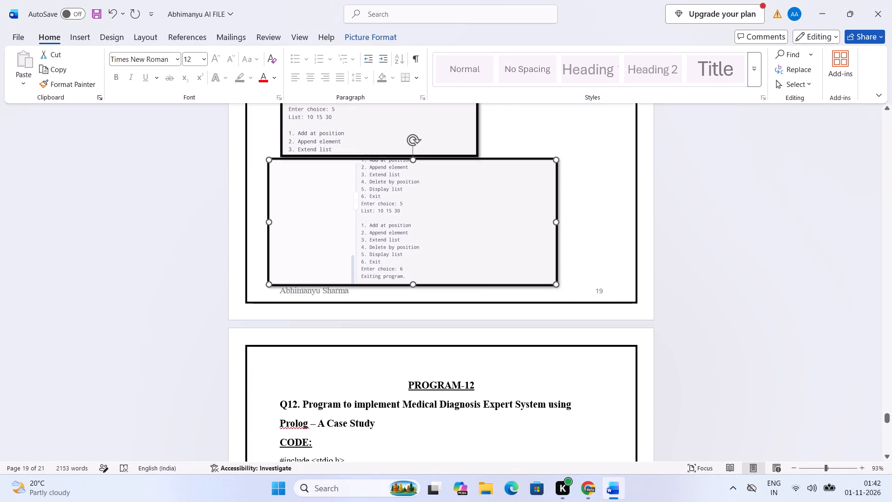
{"action": "left_click_drag", "start_coordinate": [454, 206], "coordinate": [474, 208]}
Reapply the thin black frame picture style to the third Program-11 screenshot.
{"action": "left_click", "coordinate": [386, 42]}
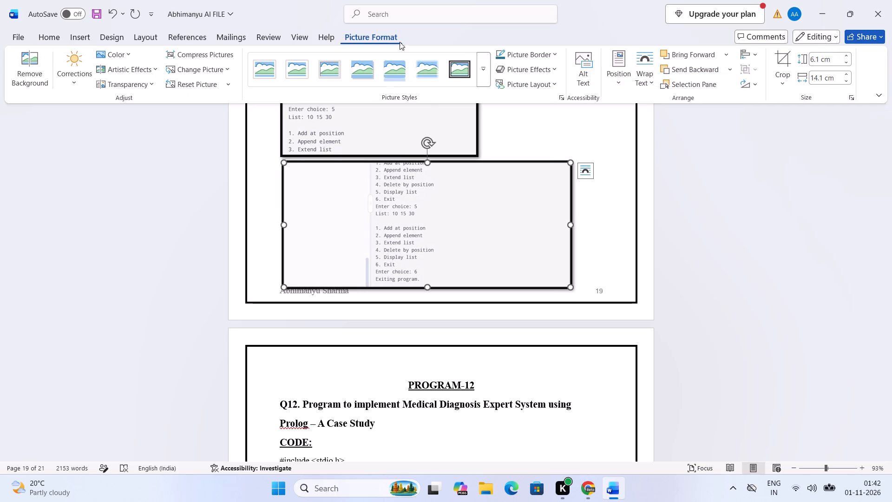
{"action": "left_click", "coordinate": [494, 68]}
{"action": "left_click", "coordinate": [491, 68]}
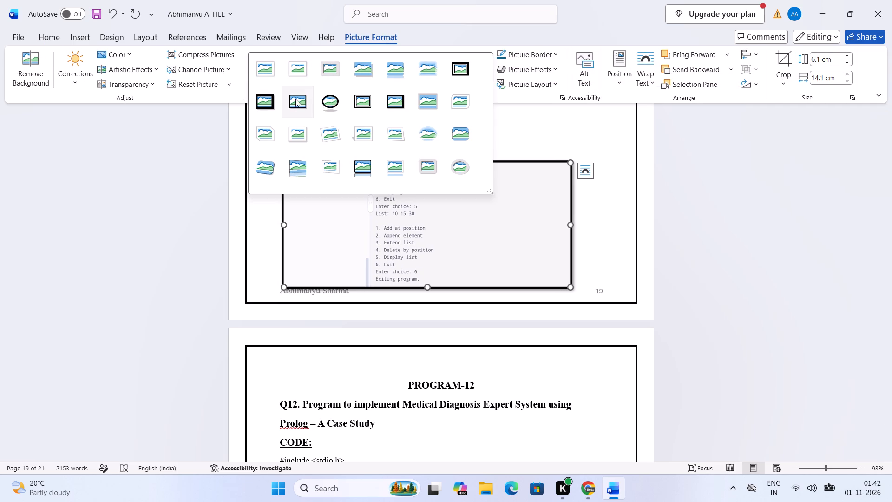
{"action": "left_click", "coordinate": [297, 101]}
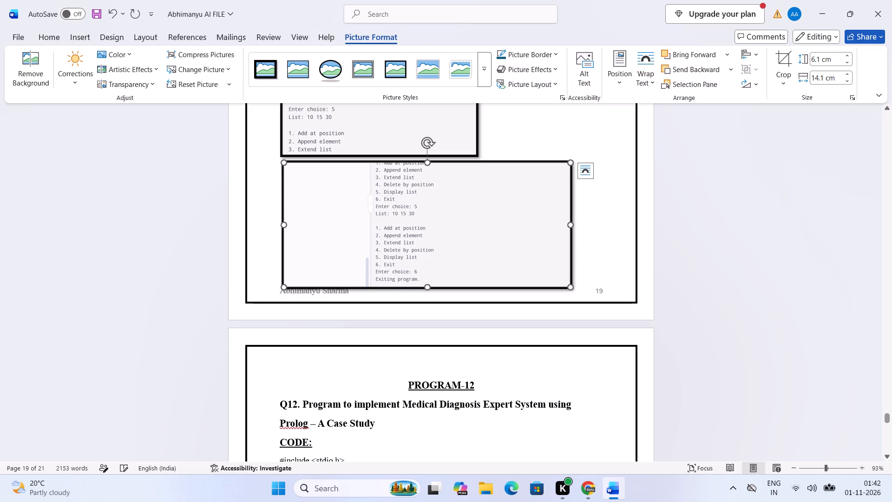
Crop the blank strip off the left side of the third Program-11 screenshot, up to the output text.
{"action": "left_click", "coordinate": [800, 58]}
{"action": "left_click", "coordinate": [793, 56]}
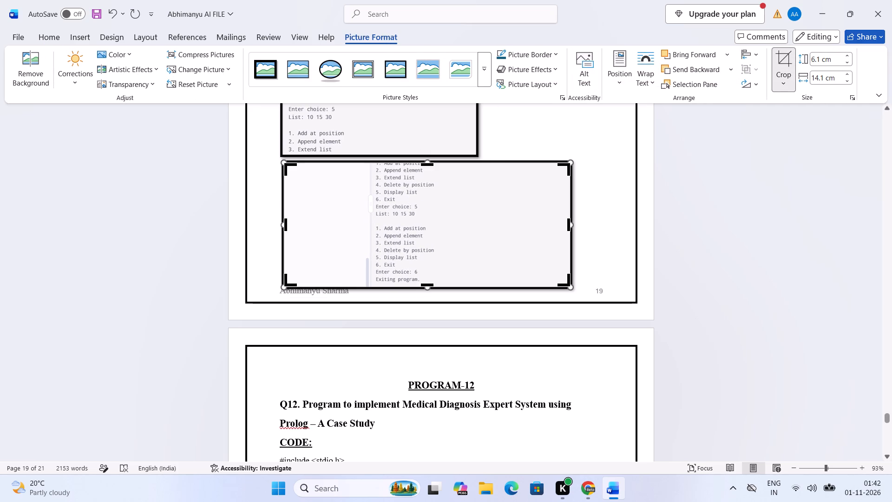
{"action": "scroll", "coordinate": [519, 248], "scroll_direction": "up", "scroll_amount": 1}
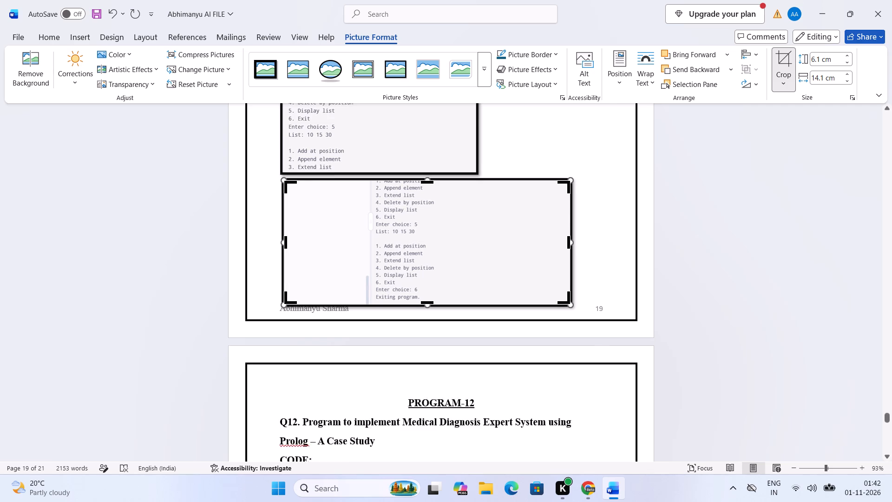
{"action": "scroll", "coordinate": [519, 248], "scroll_direction": "up", "scroll_amount": 5}
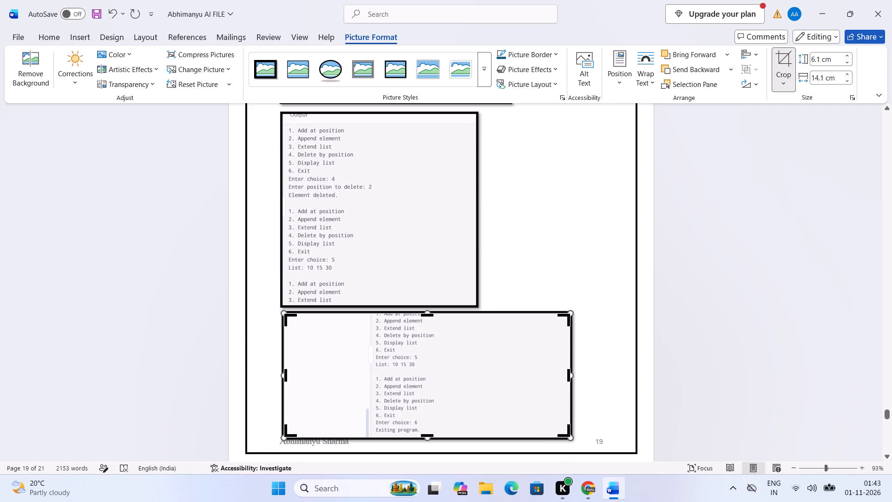
{"action": "left_click_drag", "start_coordinate": [286, 376], "coordinate": [372, 372]}
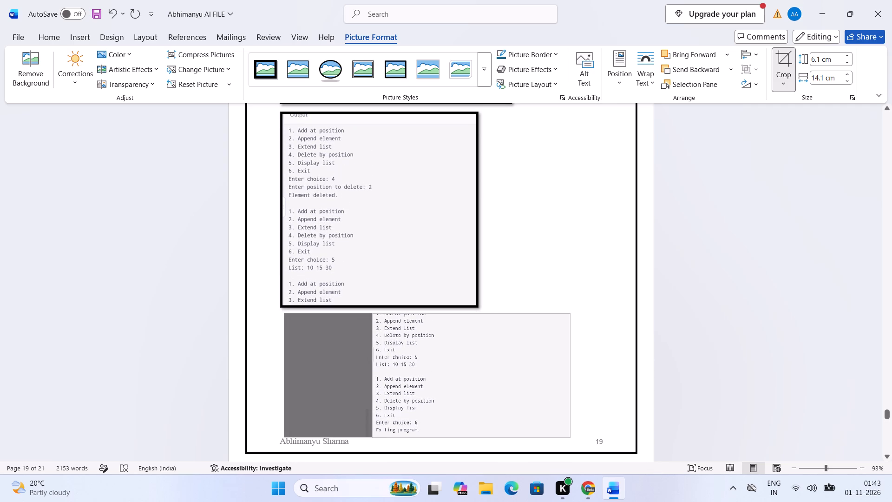
{"action": "left_click_drag", "start_coordinate": [372, 372], "coordinate": [372, 373]}
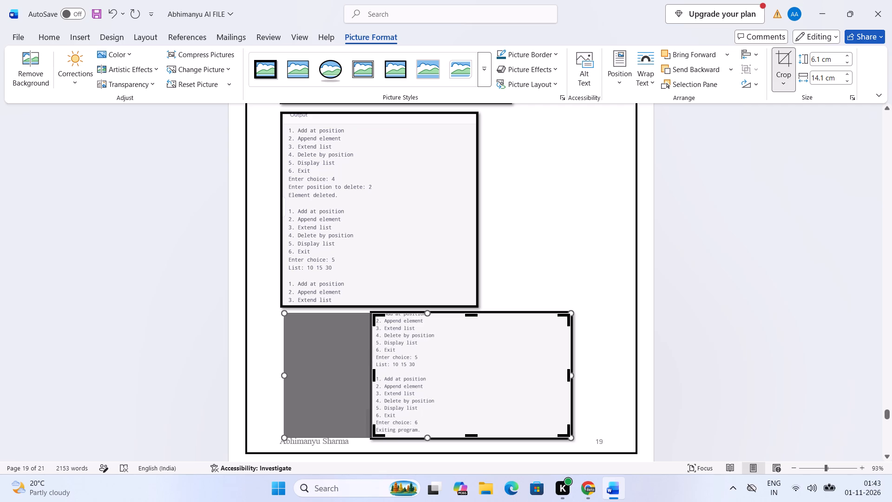
{"action": "left_click", "coordinate": [495, 294]}
Move the cropped third Program-11 screenshot left so it lines up directly under the second one.
{"action": "scroll", "coordinate": [498, 422], "scroll_direction": "down", "scroll_amount": 6}
{"action": "left_click_drag", "start_coordinate": [498, 366], "coordinate": [470, 366]}
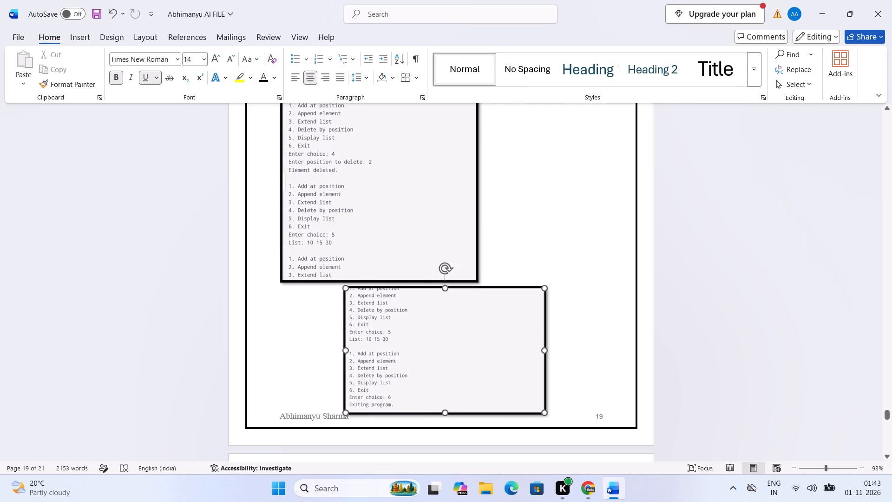
{"action": "left_click_drag", "start_coordinate": [470, 366], "coordinate": [401, 364]}
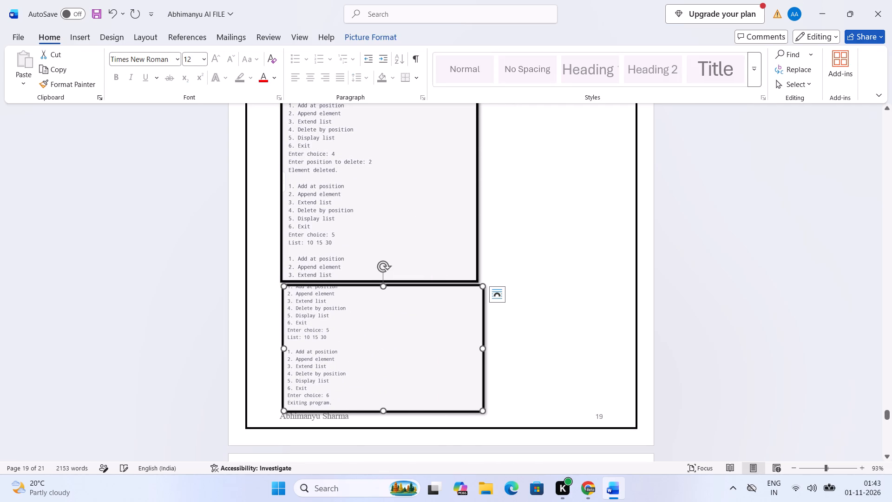
Nudge the second Program-11 screenshot up so it sits close beneath the first one.
{"action": "left_click", "coordinate": [512, 356]}
{"action": "scroll", "coordinate": [509, 355], "scroll_direction": "down", "scroll_amount": 9}
{"action": "left_click", "coordinate": [422, 310]}
{"action": "scroll", "coordinate": [422, 310], "scroll_direction": "up", "scroll_amount": 8}
{"action": "left_click", "coordinate": [422, 310]}
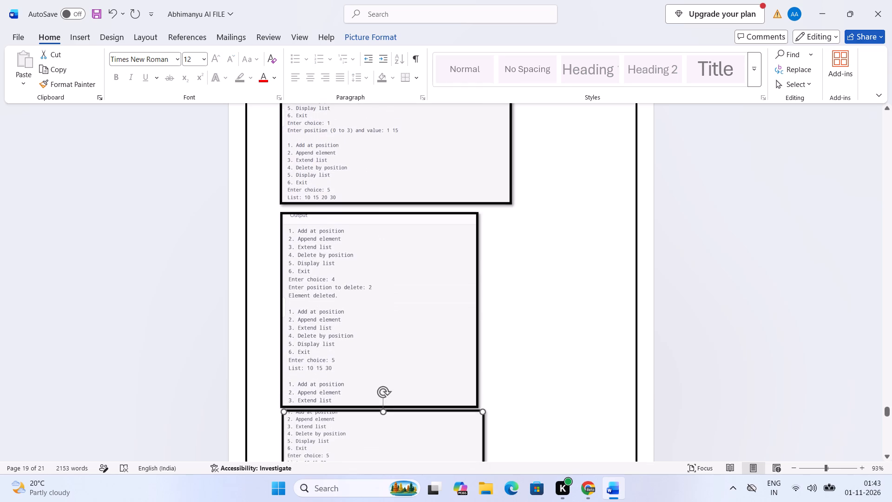
{"action": "key", "text": "Up"}
{"action": "key", "text": "Up"}
{"action": "key", "text": "Up"}
{"action": "key", "text": "Up"}
{"action": "key", "text": "Up"}
{"action": "key", "text": "Up"}
{"action": "key", "text": "Up"}
{"action": "key", "text": "Up"}
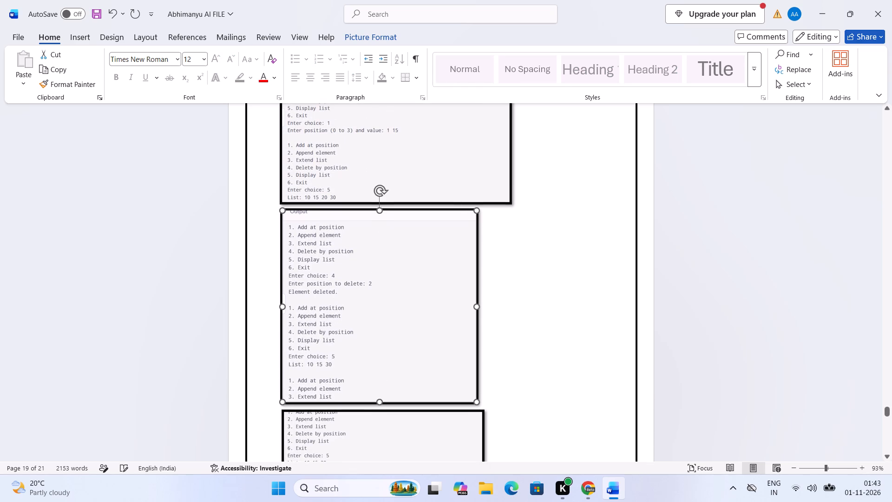
{"action": "key", "text": "Up"}
{"action": "key", "text": "Up"}
Nudge the third Program-11 screenshot up so it sits just beneath the second one, clear of the footer.
{"action": "scroll", "coordinate": [437, 288], "scroll_direction": "down", "scroll_amount": 2}
{"action": "left_click", "coordinate": [526, 280]}
{"action": "scroll", "coordinate": [388, 352], "scroll_direction": "down", "scroll_amount": 5}
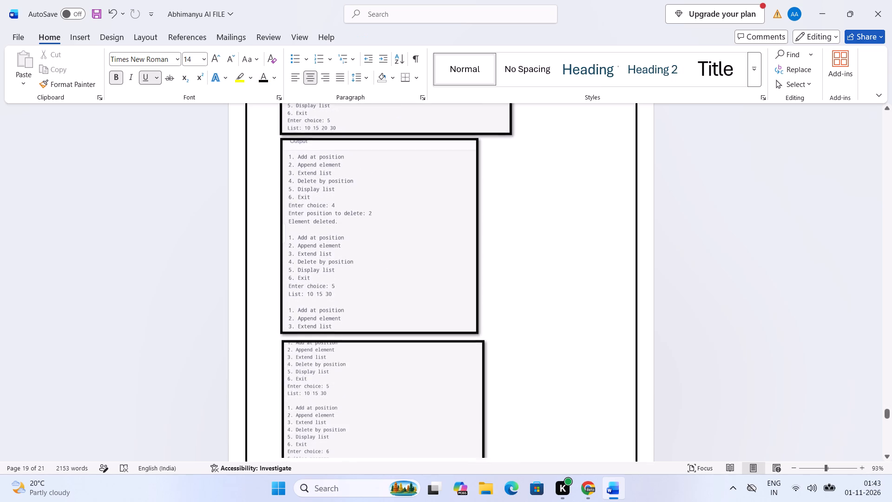
{"action": "left_click", "coordinate": [386, 373]}
{"action": "key", "text": "Up"}
{"action": "key", "text": "Up"}
{"action": "key", "text": "Up"}
{"action": "key", "text": "Up"}
{"action": "key", "text": "Up"}
{"action": "key", "text": "Up"}
{"action": "key", "text": "Up"}
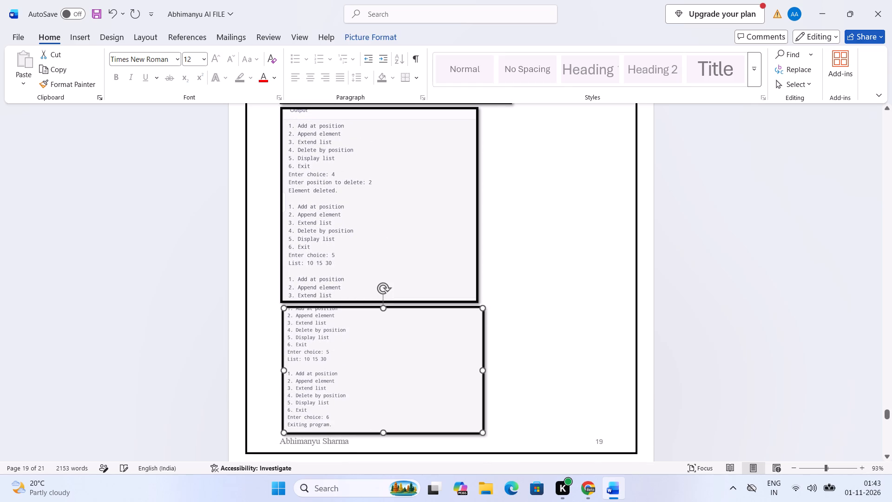
{"action": "key", "text": "Up"}
{"action": "key", "text": "Up"}
{"action": "left_click", "coordinate": [566, 315]}
Nudge the first Program-11 screenshot slightly up towards the OUTPUT heading.
{"action": "scroll", "coordinate": [566, 315], "scroll_direction": "up", "scroll_amount": 5}
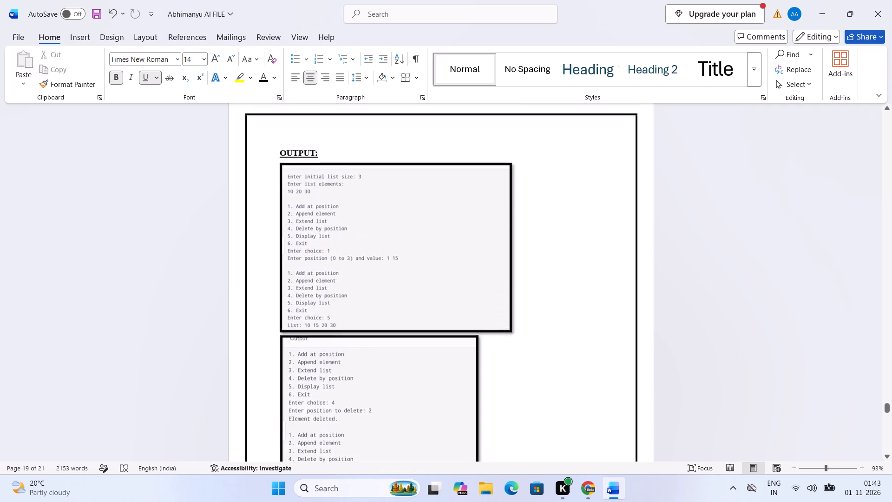
{"action": "scroll", "coordinate": [566, 315], "scroll_direction": "up", "scroll_amount": 1}
{"action": "scroll", "coordinate": [566, 315], "scroll_direction": "down", "scroll_amount": 2}
{"action": "left_click", "coordinate": [464, 281]}
{"action": "key", "text": "Up"}
{"action": "key", "text": "Up"}
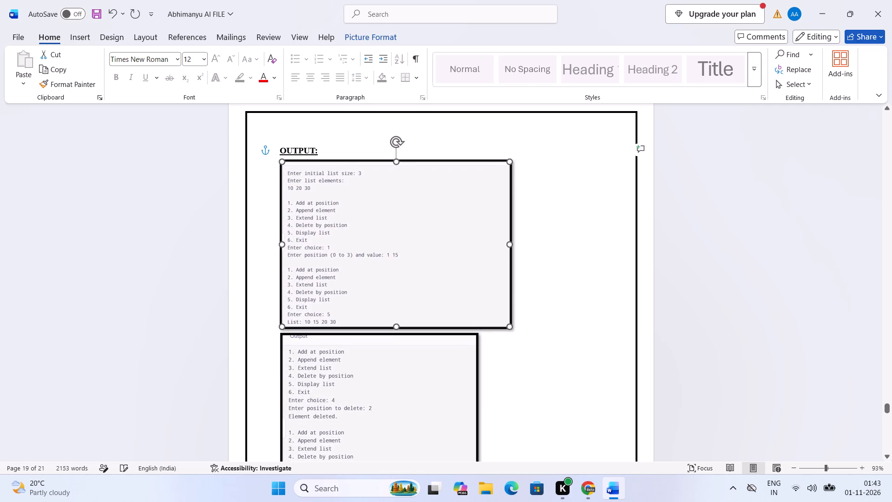
Fine-tune the second and third Program-11 screenshots slightly upward to even out the gaps between all three.
{"action": "left_click", "coordinate": [439, 363]}
{"action": "key", "text": "Up"}
{"action": "key", "text": "Up"}
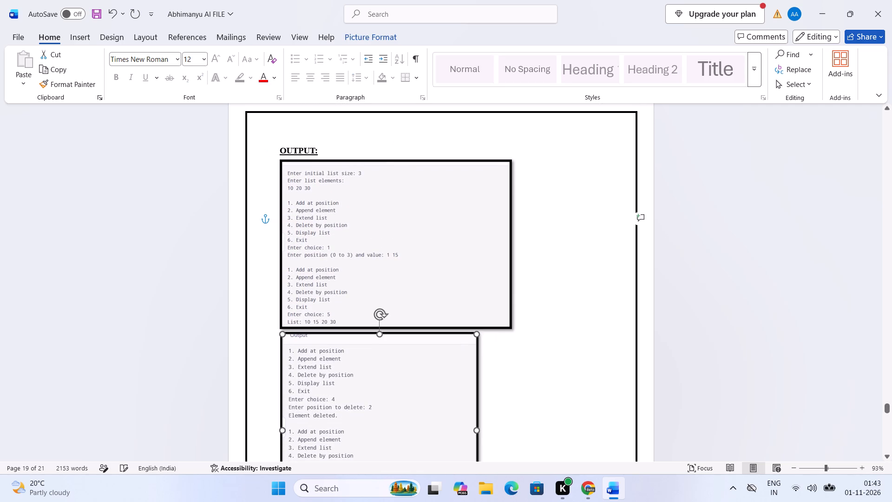
{"action": "scroll", "coordinate": [447, 361], "scroll_direction": "down", "scroll_amount": 8}
{"action": "left_click", "coordinate": [445, 367]}
{"action": "key", "text": "Up"}
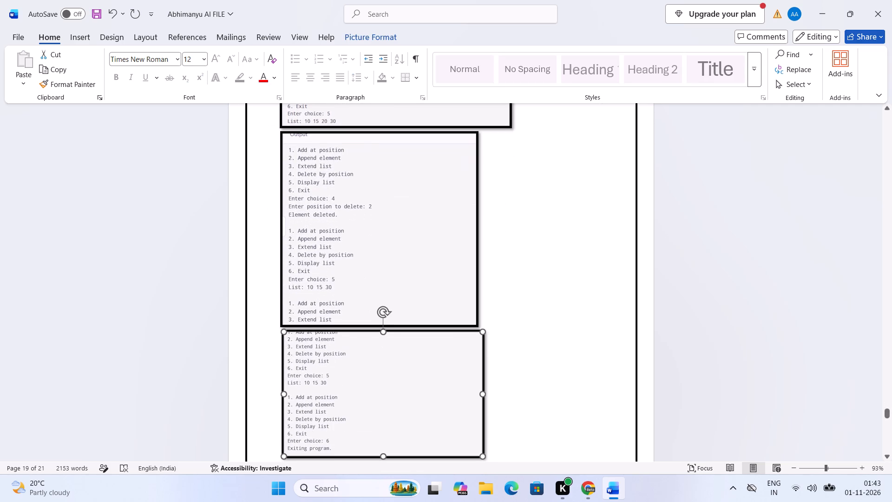
{"action": "key", "text": "Up"}
{"action": "left_click", "coordinate": [392, 241]}
{"action": "key", "text": "Up"}
{"action": "key", "text": "Up"}
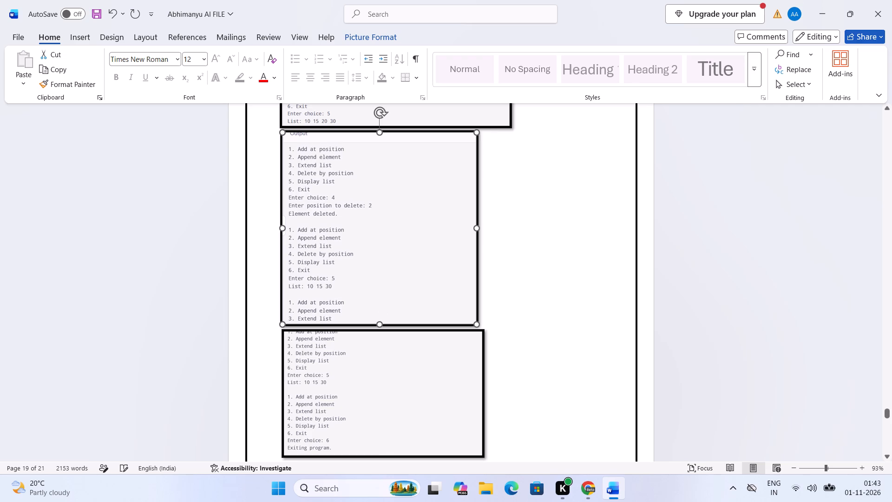
{"action": "left_click", "coordinate": [540, 251]}
Remove the space after paragraphs from the entire Program-12 code, from the first #include line to the closing brace.
{"action": "scroll", "coordinate": [473, 330], "scroll_direction": "down", "scroll_amount": 11}
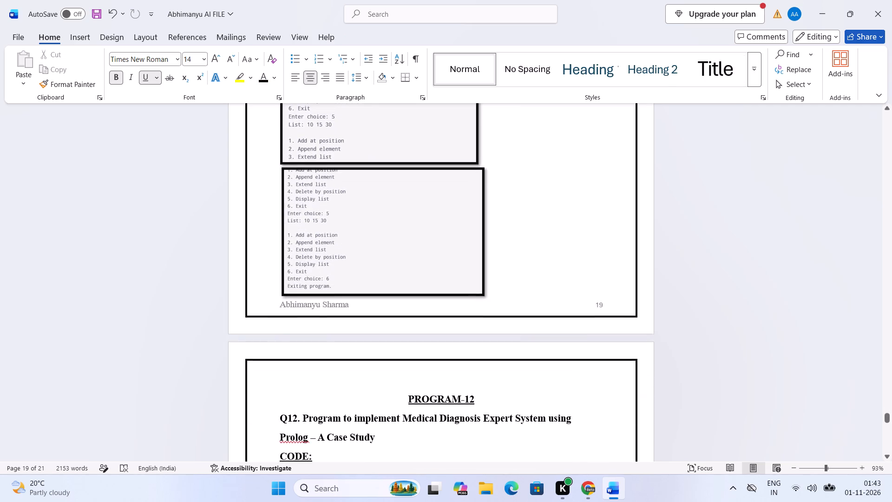
{"action": "scroll", "coordinate": [455, 345], "scroll_direction": "down", "scroll_amount": 14}
{"action": "scroll", "coordinate": [454, 347], "scroll_direction": "down", "scroll_amount": 5, "text": "ctrl"}
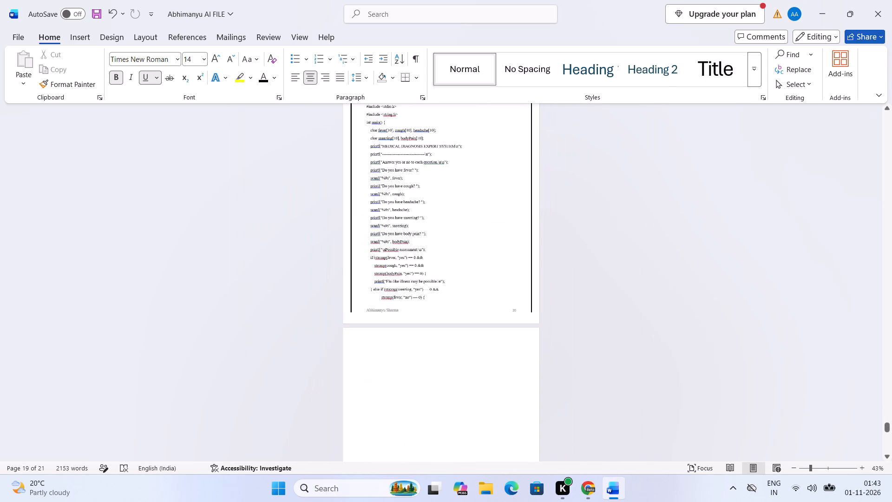
{"action": "scroll", "coordinate": [426, 307], "scroll_direction": "up", "scroll_amount": 1}
{"action": "scroll", "coordinate": [426, 306], "scroll_direction": "down", "scroll_amount": 10}
{"action": "left_click_drag", "start_coordinate": [381, 350], "coordinate": [380, 313]}
{"action": "left_click", "coordinate": [376, 350]}
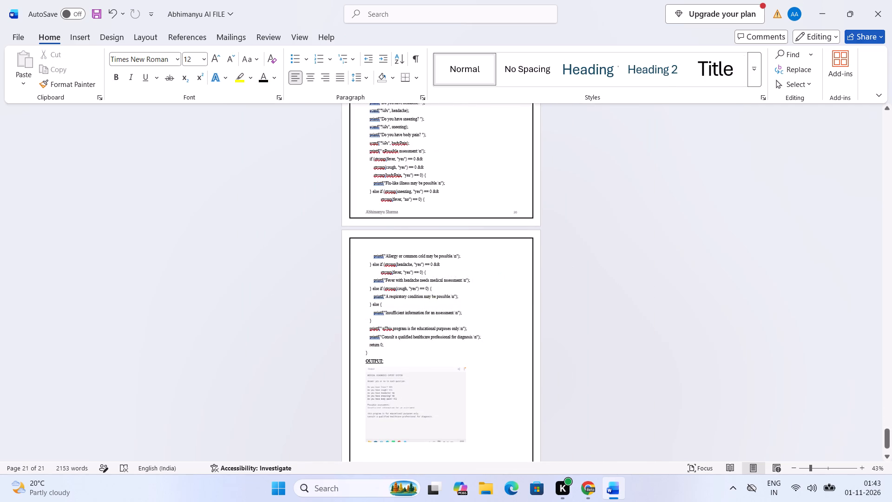
{"action": "left_click_drag", "start_coordinate": [370, 353], "coordinate": [371, 304]}
{"action": "scroll", "coordinate": [370, 350], "scroll_direction": "up", "scroll_amount": 5}
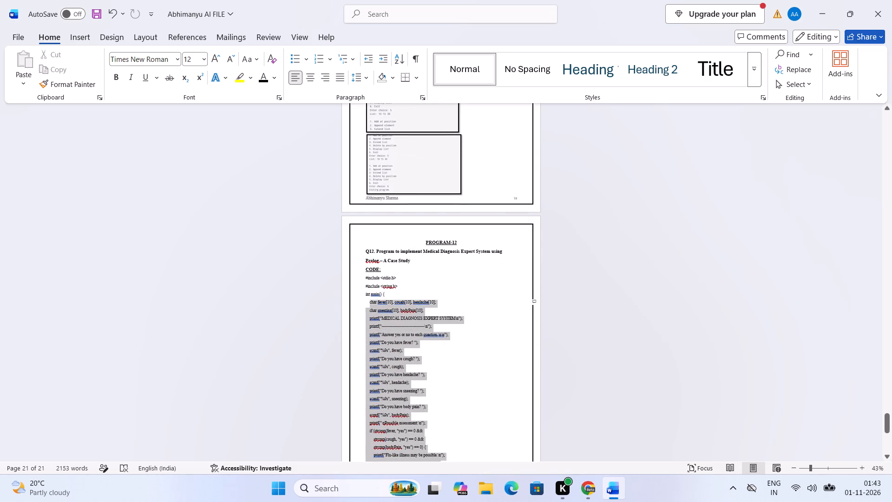
{"action": "left_click_drag", "start_coordinate": [371, 304], "coordinate": [361, 280]}
{"action": "scroll", "coordinate": [365, 290], "scroll_direction": "up", "scroll_amount": 1}
{"action": "left_click", "coordinate": [358, 80]}
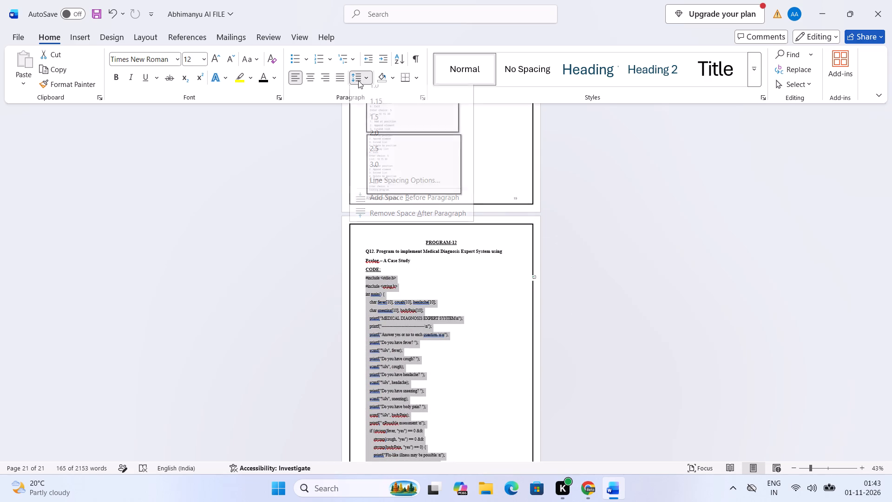
{"action": "left_click", "coordinate": [469, 218]}
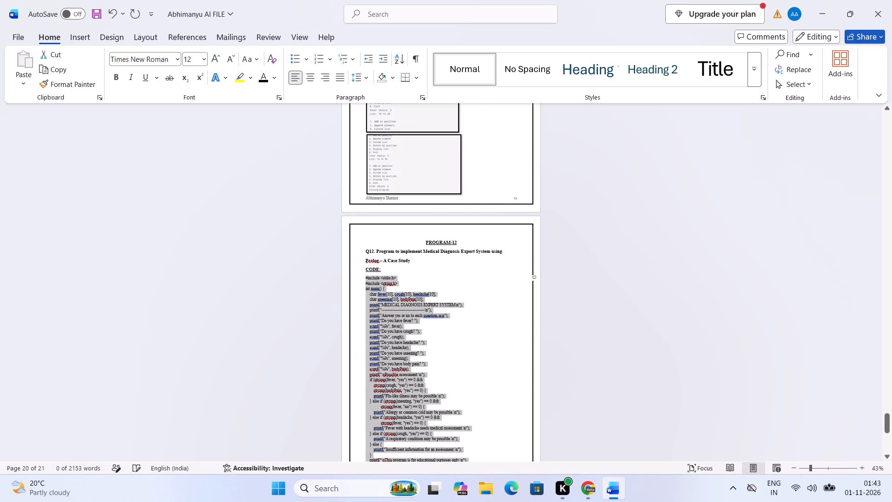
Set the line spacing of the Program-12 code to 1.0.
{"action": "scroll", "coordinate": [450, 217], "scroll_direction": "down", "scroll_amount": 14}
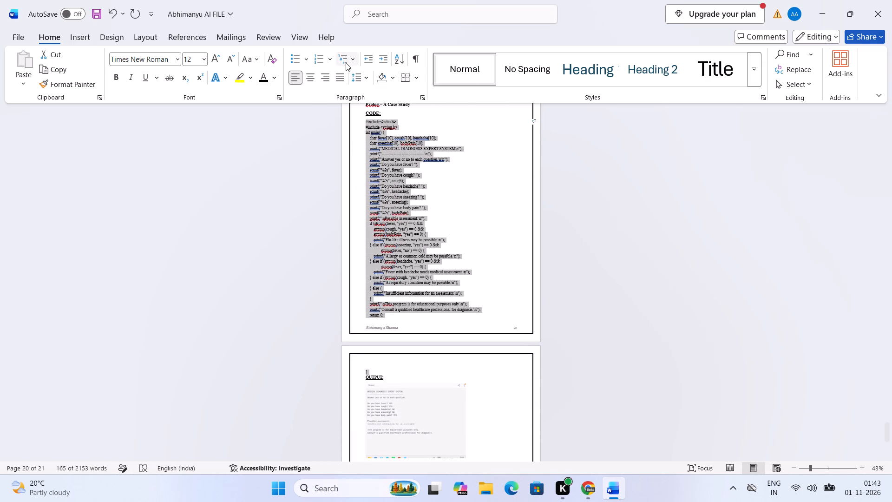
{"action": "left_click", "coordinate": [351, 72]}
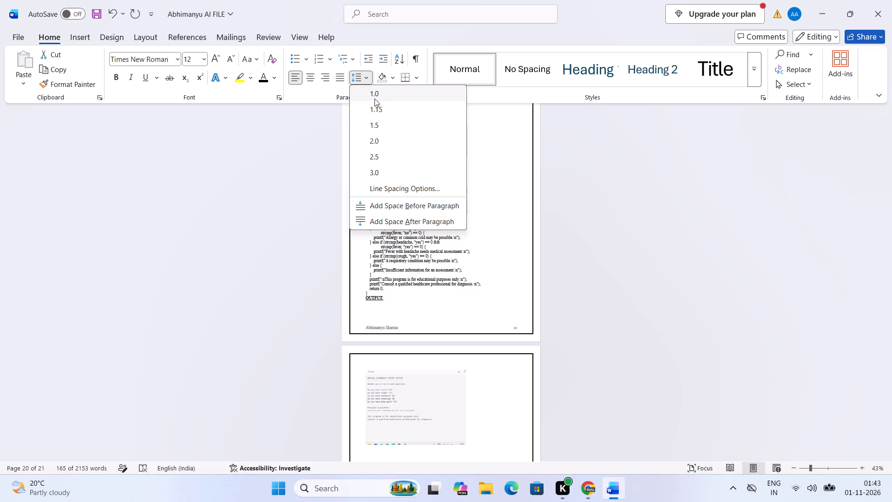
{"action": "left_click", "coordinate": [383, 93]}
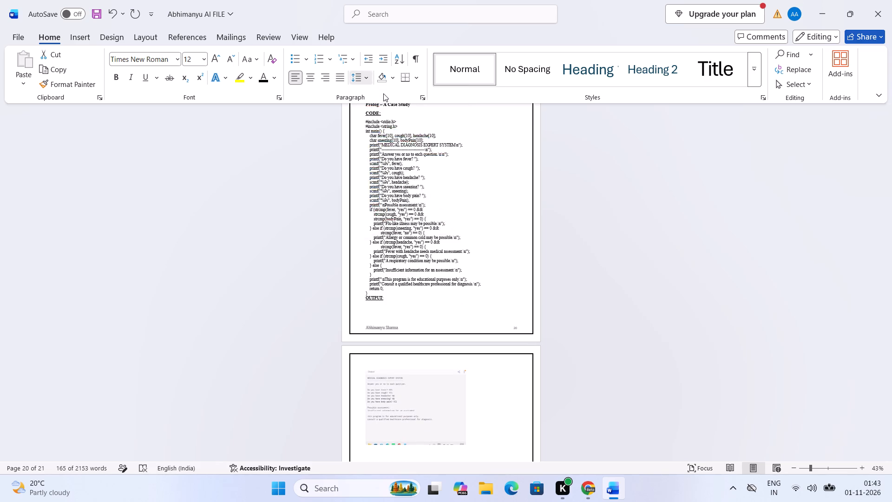
Set the line spacing of the Program-12 code to 1.15.
{"action": "left_click", "coordinate": [356, 86]}
{"action": "left_click", "coordinate": [357, 82]}
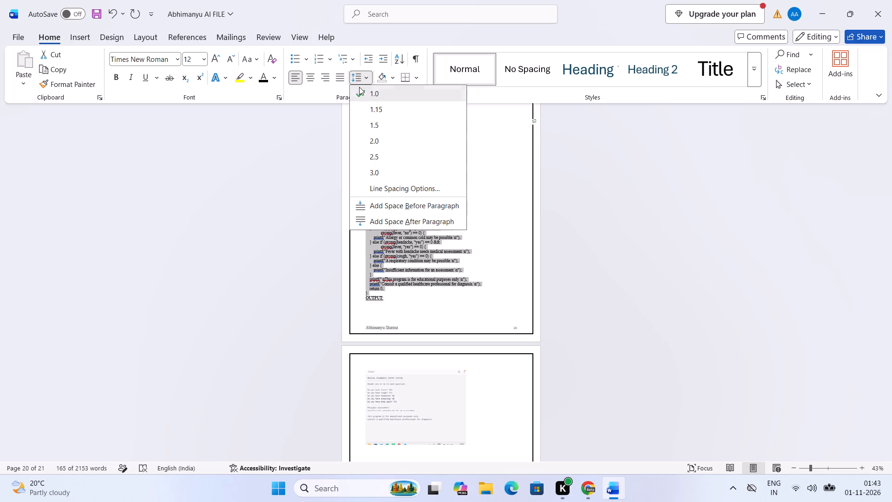
{"action": "left_click", "coordinate": [370, 107]}
Join the Program-12 code's final closing brace to the "return 0;" line, separated by five spaces.
{"action": "scroll", "coordinate": [426, 294], "scroll_direction": "down", "scroll_amount": 3}
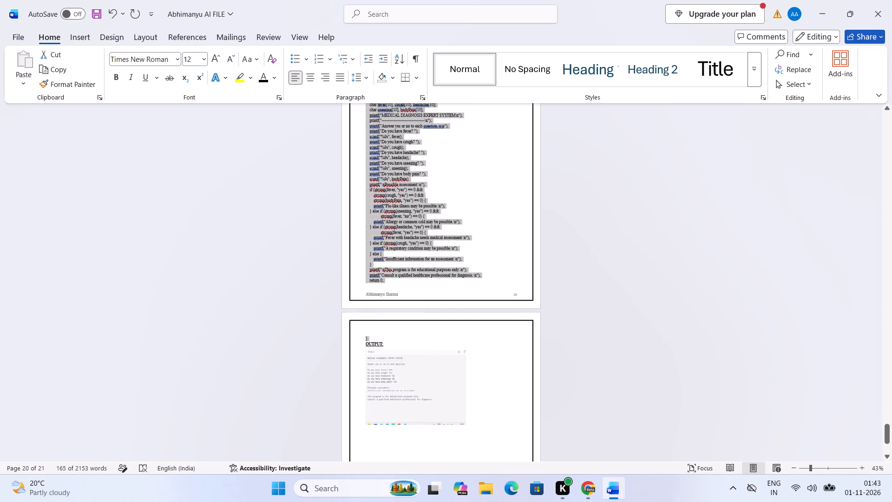
{"action": "left_click", "coordinate": [377, 327]}
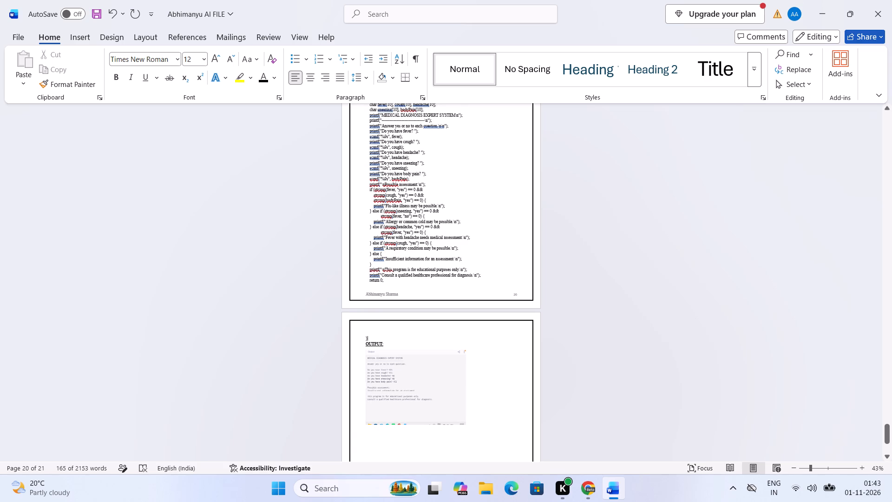
{"action": "left_click", "coordinate": [364, 338]}
{"action": "key", "text": "BackSpace"}
{"action": "key", "text": "space"}
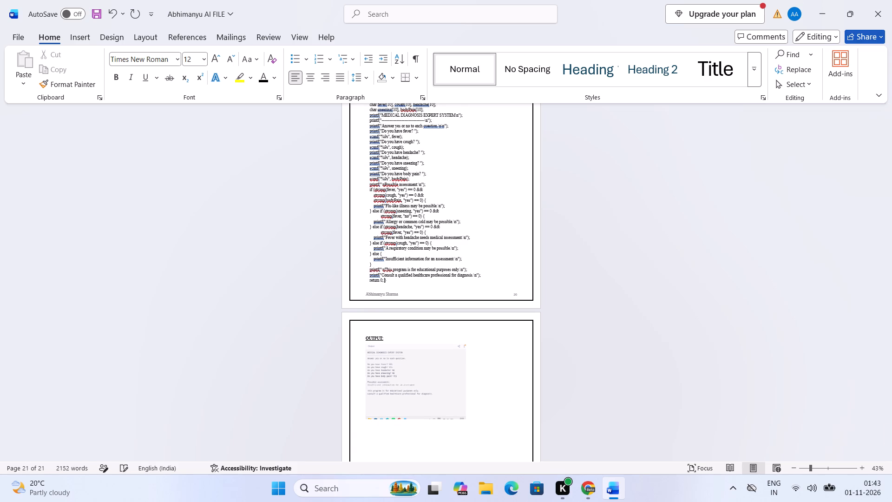
{"action": "key", "text": "space"}
{"action": "key", "text": "space"}
{"action": "key", "text": "space"}
{"action": "key", "text": "space"}
{"action": "key", "text": "Down"}
{"action": "key", "text": "Down"}
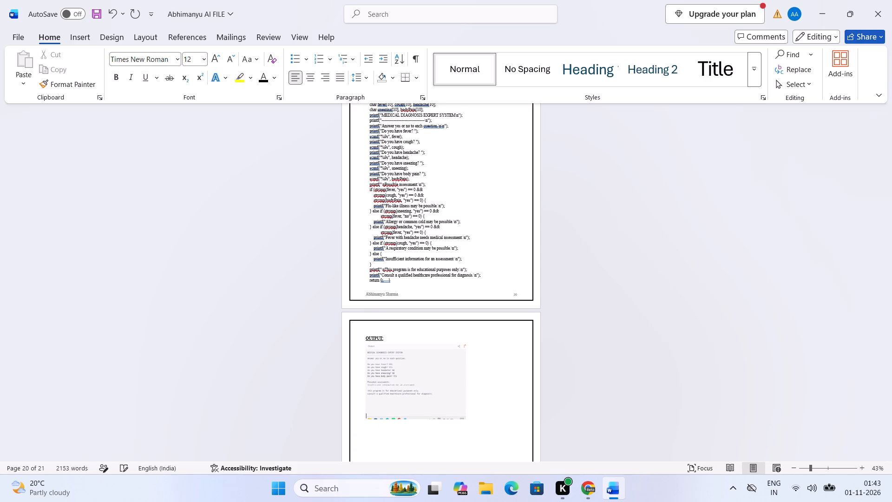
{"action": "key", "text": "Up"}
Set the Program-12 output screenshot's text wrapping to In Front of Text.
{"action": "left_click", "coordinate": [387, 350]}
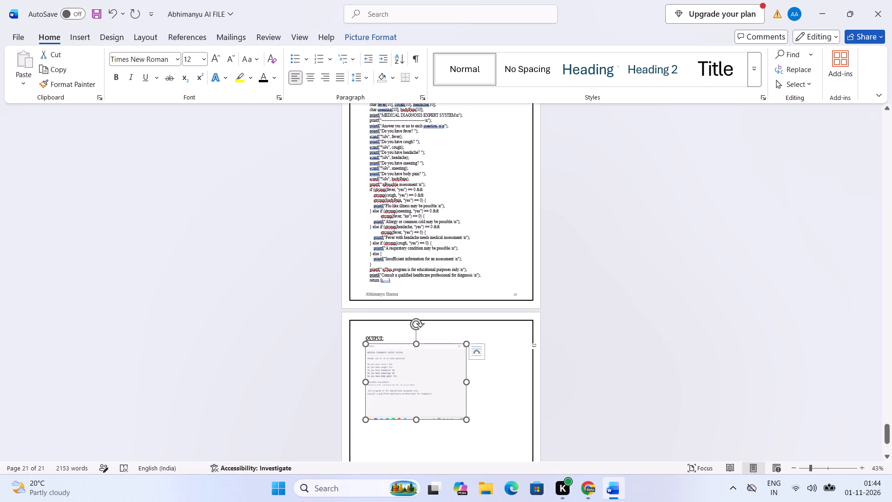
{"action": "left_click", "coordinate": [486, 350]}
{"action": "left_click", "coordinate": [556, 397]}
Apply the thin black frame picture style to the Program-12 output screenshot.
{"action": "scroll", "coordinate": [492, 399], "scroll_direction": "down", "scroll_amount": 6}
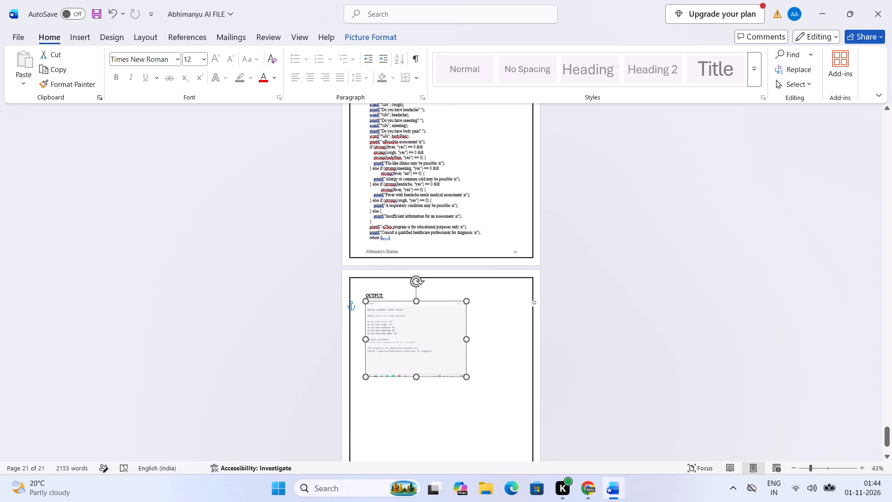
{"action": "scroll", "coordinate": [464, 402], "scroll_direction": "down", "scroll_amount": 14}
{"action": "scroll", "coordinate": [411, 294], "scroll_direction": "down", "scroll_amount": 6}
{"action": "scroll", "coordinate": [423, 329], "scroll_direction": "down", "scroll_amount": 2}
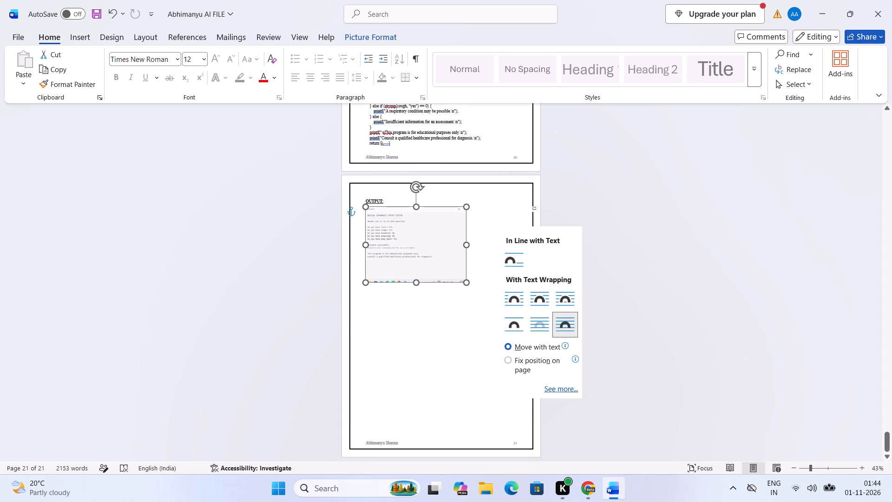
{"action": "scroll", "coordinate": [423, 329], "scroll_direction": "up", "scroll_amount": 20}
{"action": "scroll", "coordinate": [423, 329], "scroll_direction": "up", "scroll_amount": 5}
{"action": "scroll", "coordinate": [423, 330], "scroll_direction": "down", "scroll_amount": 5}
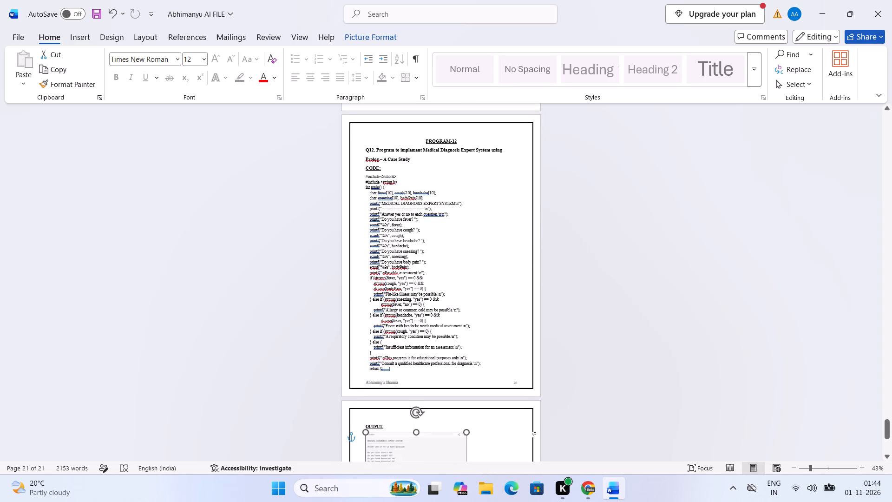
{"action": "scroll", "coordinate": [429, 310], "scroll_direction": "down", "scroll_amount": 3}
{"action": "left_click", "coordinate": [427, 418]}
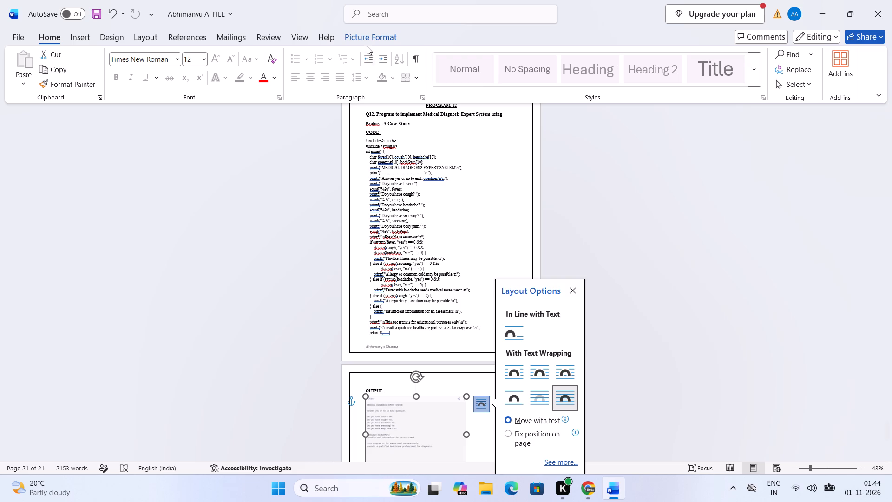
{"action": "double_click", "coordinate": [367, 46]}
{"action": "left_click", "coordinate": [485, 76]}
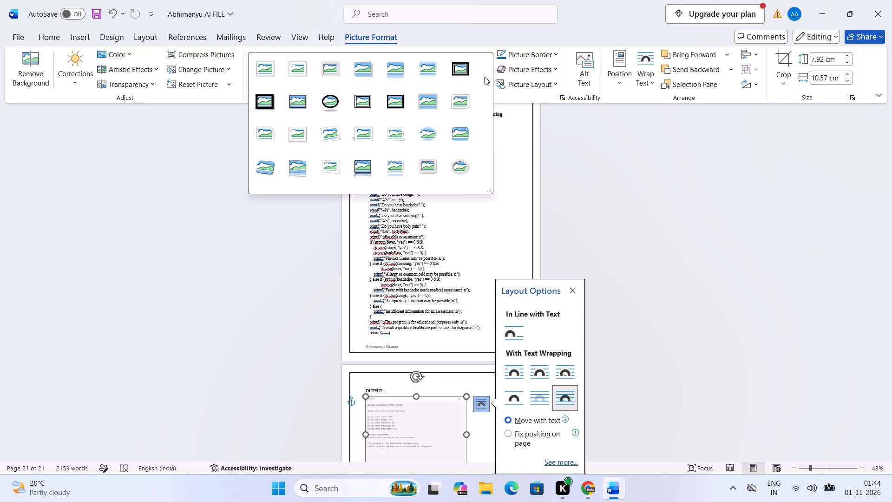
{"action": "left_click", "coordinate": [302, 116]}
Nudge the Program-12 output screenshot down to leave a small gap beneath the OUTPUT heading.
{"action": "scroll", "coordinate": [408, 291], "scroll_direction": "down", "scroll_amount": 7}
{"action": "left_click", "coordinate": [458, 366]}
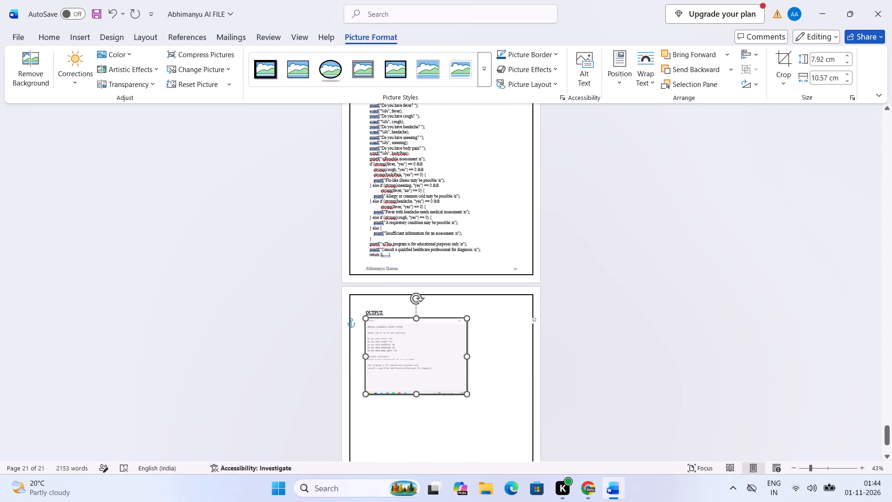
{"action": "key", "text": "Down"}
{"action": "key", "text": "Down"}
{"action": "key", "text": "Down"}
{"action": "key", "text": "Down"}
{"action": "key", "text": "Down"}
{"action": "key", "text": "Down"}
{"action": "key", "text": "Down"}
{"action": "key", "text": "Up"}
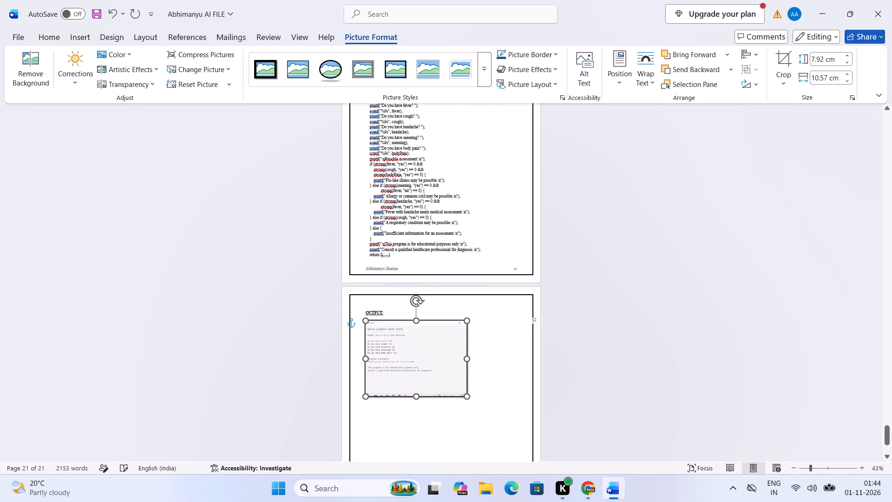
{"action": "key", "text": "Up"}
{"action": "key", "text": "Up"}
{"action": "left_click", "coordinate": [484, 371]}
Nudge the Program-6 output screenshot down slightly to widen the gap beneath its OUTPUT heading.
{"action": "scroll", "coordinate": [484, 371], "scroll_direction": "up", "scroll_amount": 9}
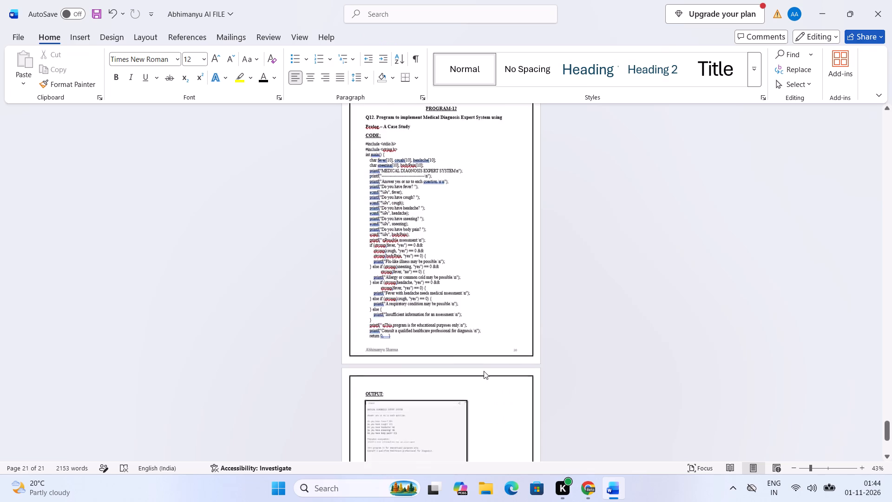
{"action": "scroll", "coordinate": [484, 371], "scroll_direction": "up", "scroll_amount": 17}
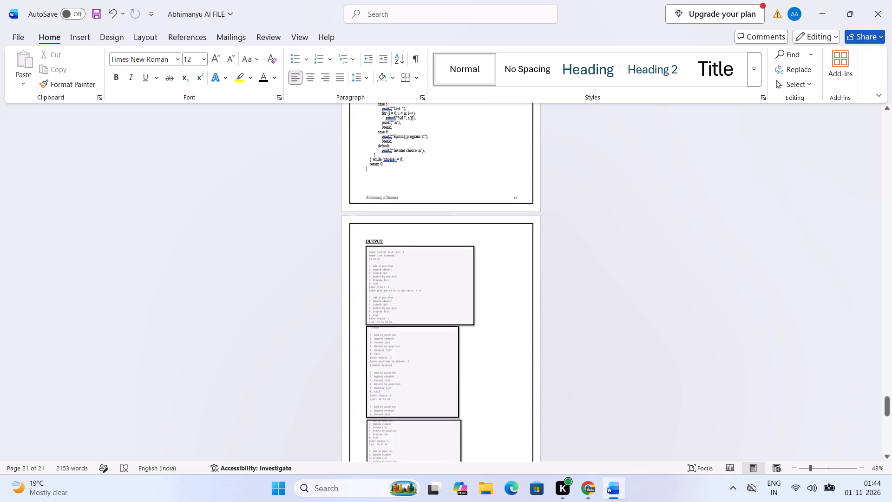
{"action": "scroll", "coordinate": [484, 371], "scroll_direction": "up", "scroll_amount": 17}
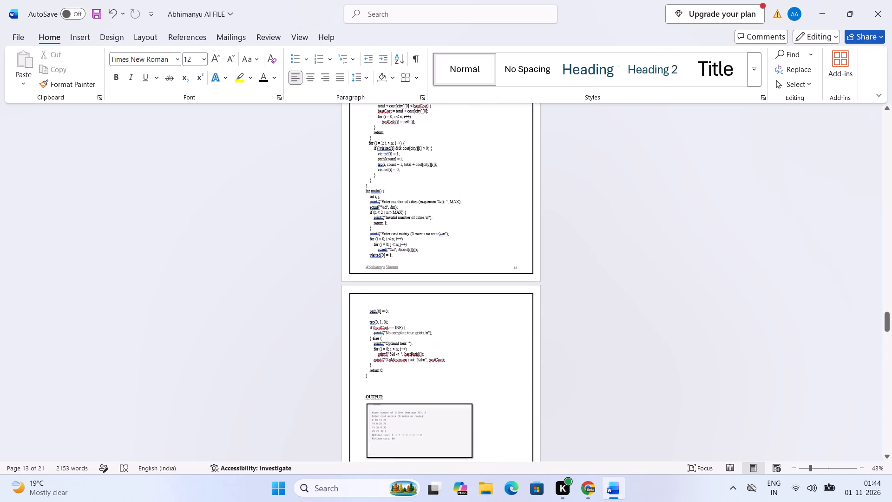
{"action": "scroll", "coordinate": [484, 371], "scroll_direction": "up", "scroll_amount": 7}
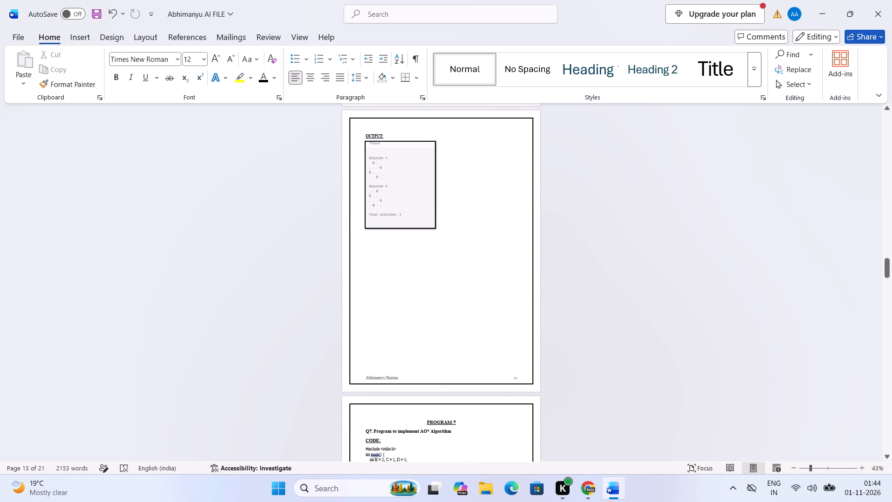
{"action": "scroll", "coordinate": [484, 371], "scroll_direction": "up", "scroll_amount": 5}
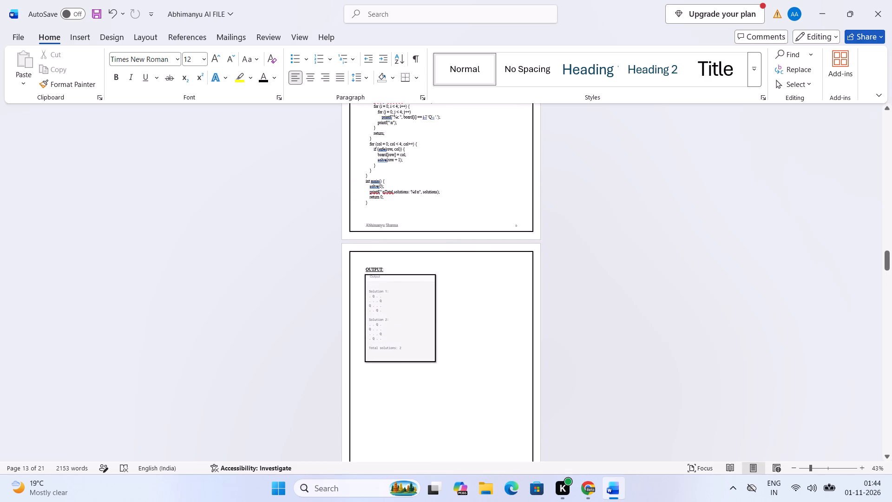
{"action": "left_click", "coordinate": [404, 348]}
{"action": "key", "text": "Down"}
{"action": "key", "text": "Down"}
{"action": "key", "text": "Down"}
{"action": "key", "text": "Down"}
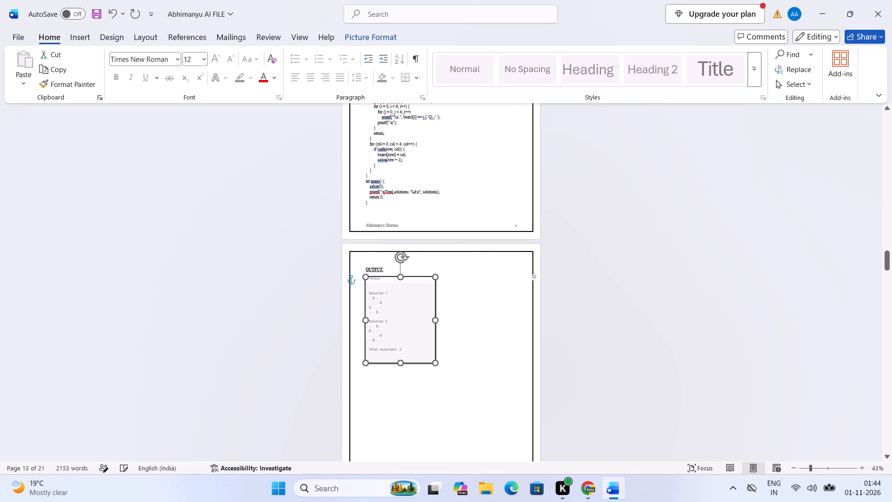
{"action": "left_click", "coordinate": [519, 319]}
Nudge the second Program-5 output screenshot up slightly, closer to the first output screenshot.
{"action": "scroll", "coordinate": [519, 319], "scroll_direction": "up", "scroll_amount": 8}
{"action": "scroll", "coordinate": [519, 319], "scroll_direction": "down", "scroll_amount": 2}
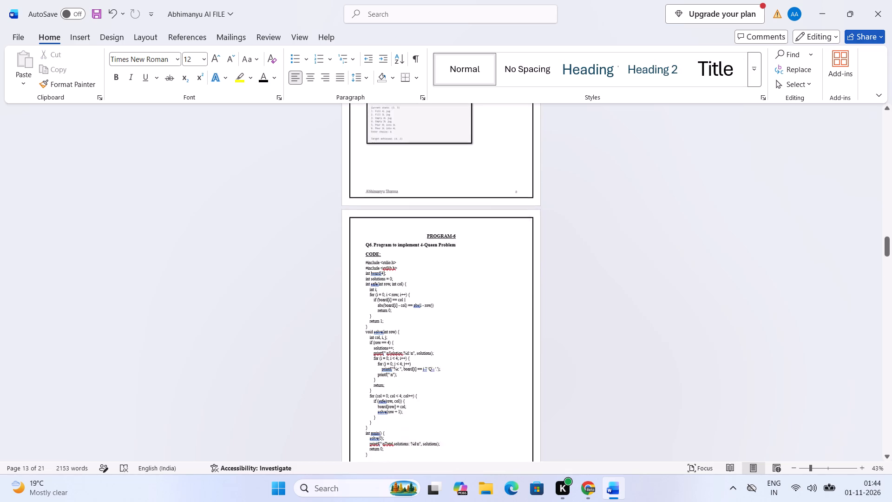
{"action": "scroll", "coordinate": [519, 319], "scroll_direction": "down", "scroll_amount": 1}
{"action": "scroll", "coordinate": [519, 319], "scroll_direction": "up", "scroll_amount": 3}
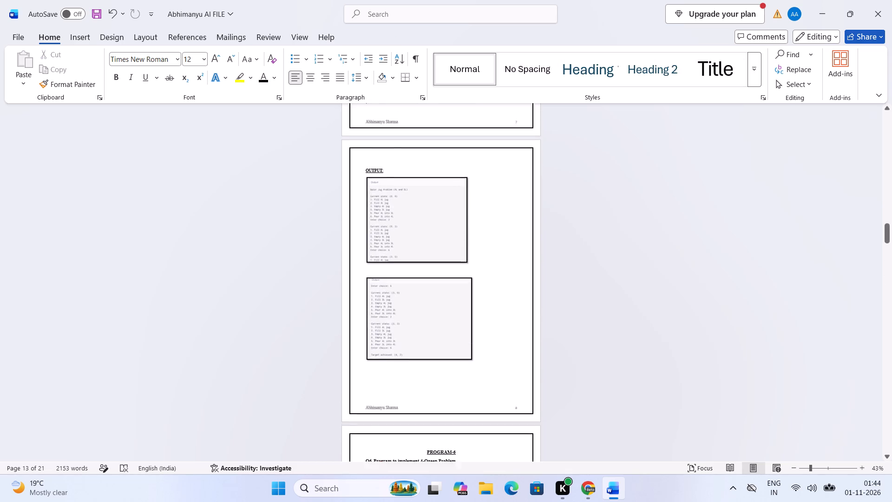
{"action": "scroll", "coordinate": [519, 319], "scroll_direction": "up", "scroll_amount": 2}
{"action": "left_click", "coordinate": [413, 423]}
{"action": "key", "text": "Up"}
{"action": "key", "text": "Up"}
{"action": "key", "text": "Up"}
{"action": "key", "text": "Up"}
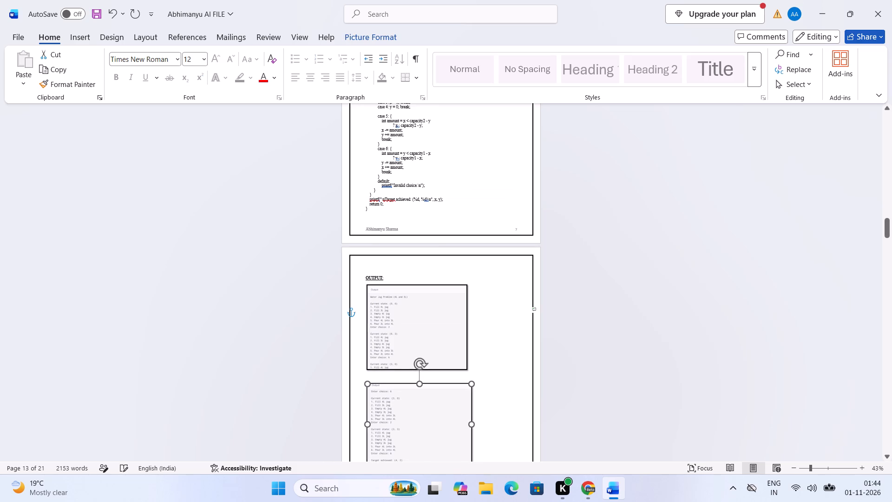
{"action": "key", "text": "Up"}
{"action": "key", "text": "Up"}
{"action": "key", "text": "Up"}
{"action": "key", "text": "Up"}
{"action": "left_click", "coordinate": [491, 363]}
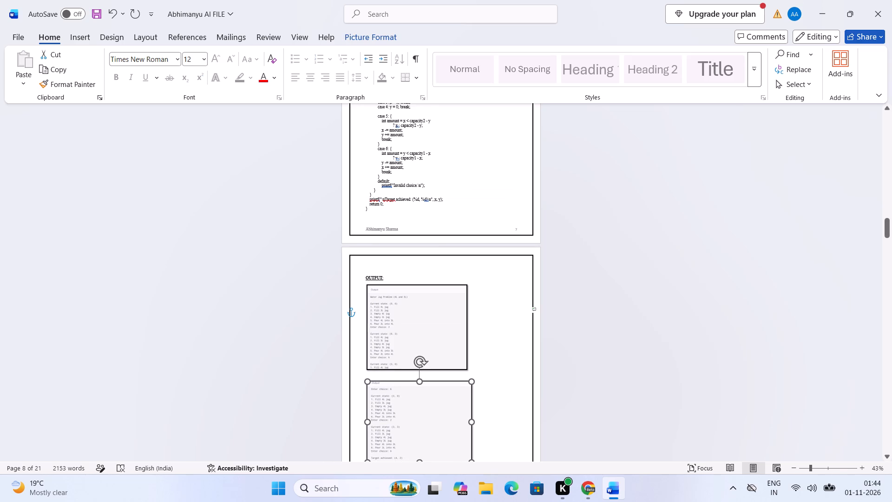
Review the pages before Program-5, check the document's last page, and return to the Program-1 page.
{"action": "scroll", "coordinate": [489, 363], "scroll_direction": "up", "scroll_amount": 13}
{"action": "scroll", "coordinate": [489, 363], "scroll_direction": "up", "scroll_amount": 19}
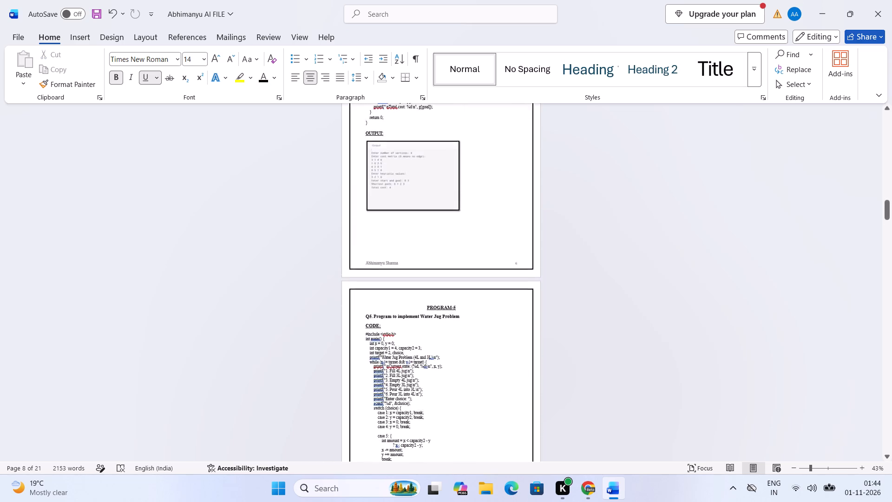
{"action": "scroll", "coordinate": [489, 363], "scroll_direction": "up", "scroll_amount": 20}
{"action": "scroll", "coordinate": [489, 363], "scroll_direction": "up", "scroll_amount": 8}
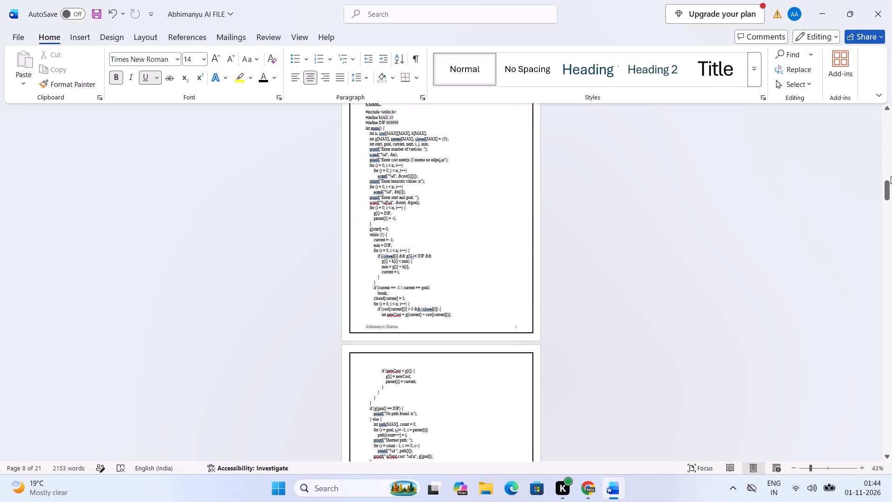
{"action": "left_click_drag", "start_coordinate": [886, 193], "coordinate": [891, 498]}
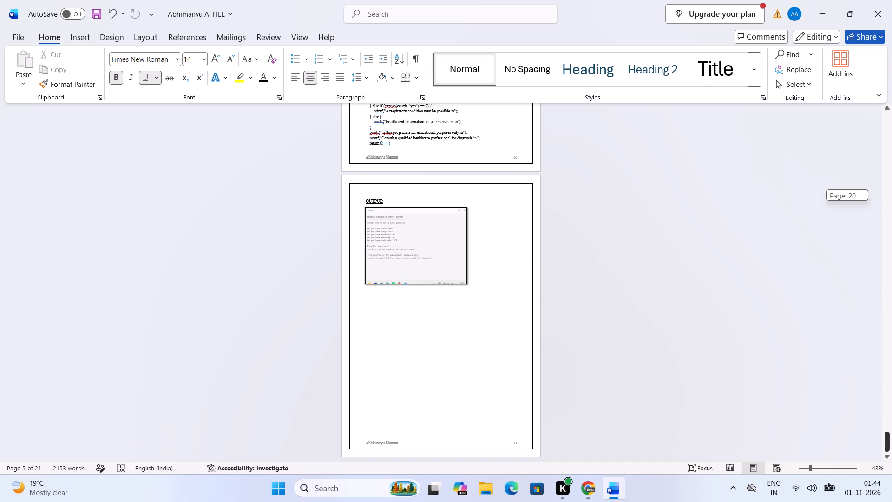
{"action": "left_click_drag", "start_coordinate": [891, 498], "coordinate": [891, 106]}
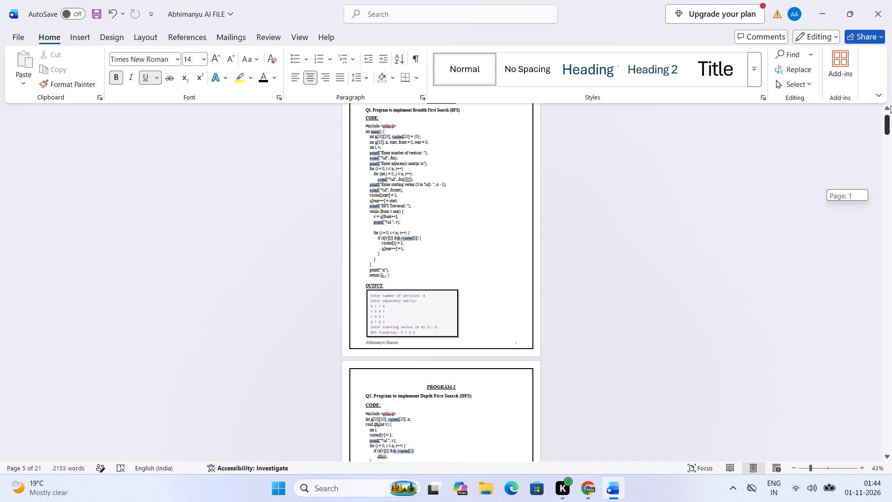
{"action": "left_click_drag", "start_coordinate": [891, 106], "coordinate": [890, 104]}
{"action": "left_click", "coordinate": [504, 281]}
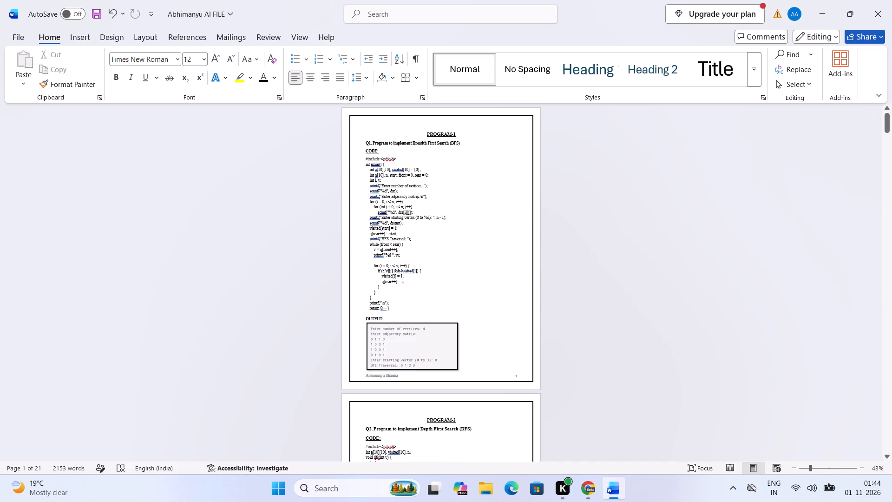
Save the document.
{"action": "key", "text": "ctrl+s"}
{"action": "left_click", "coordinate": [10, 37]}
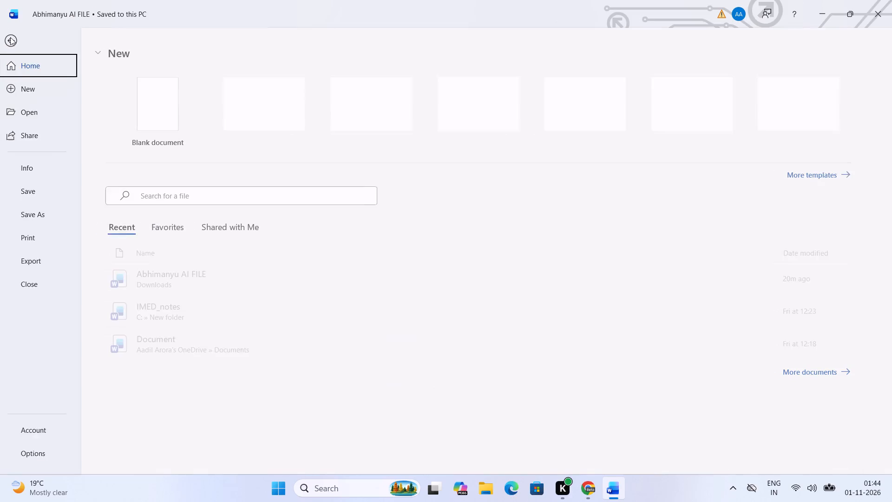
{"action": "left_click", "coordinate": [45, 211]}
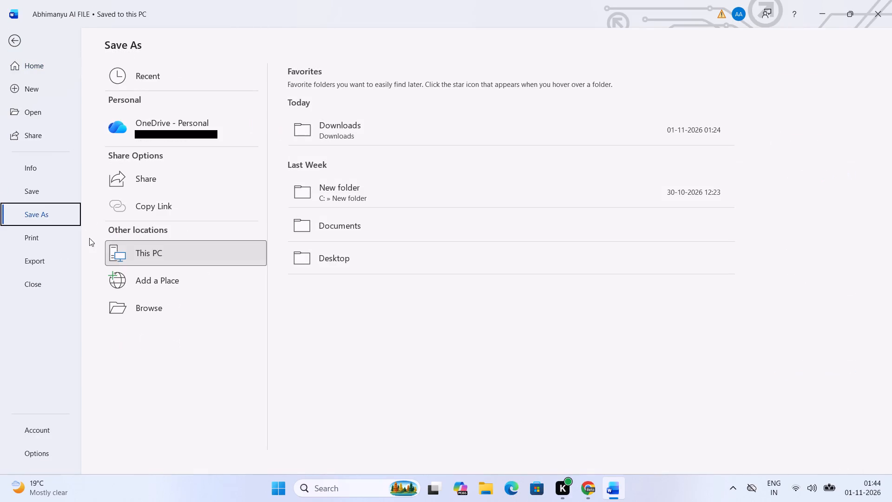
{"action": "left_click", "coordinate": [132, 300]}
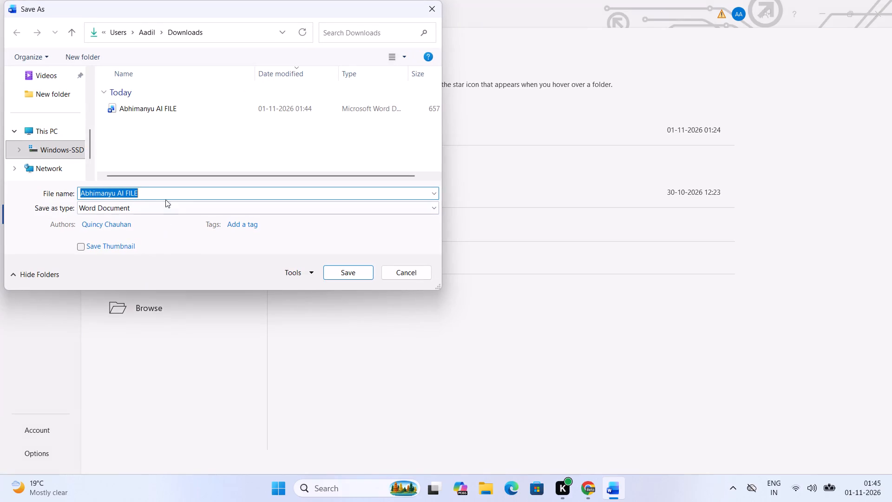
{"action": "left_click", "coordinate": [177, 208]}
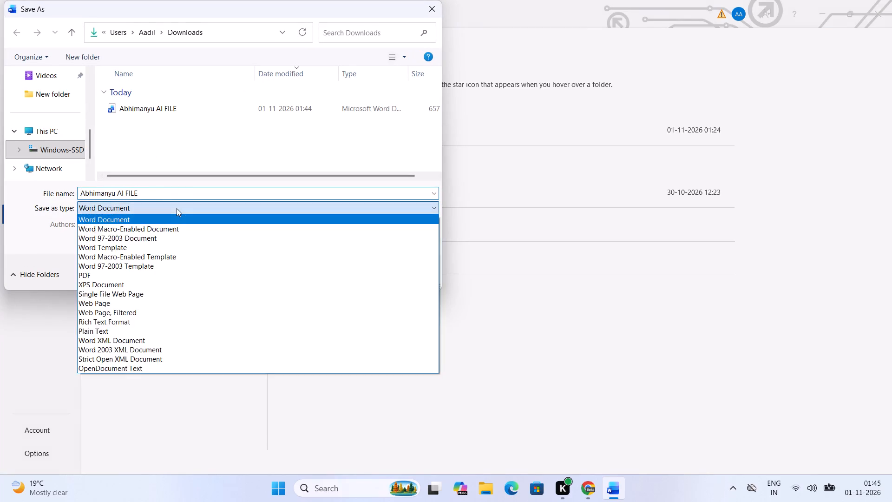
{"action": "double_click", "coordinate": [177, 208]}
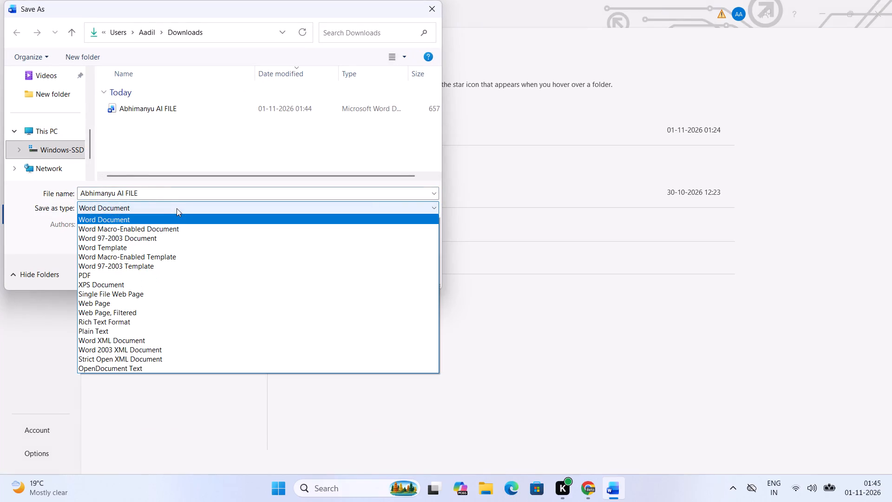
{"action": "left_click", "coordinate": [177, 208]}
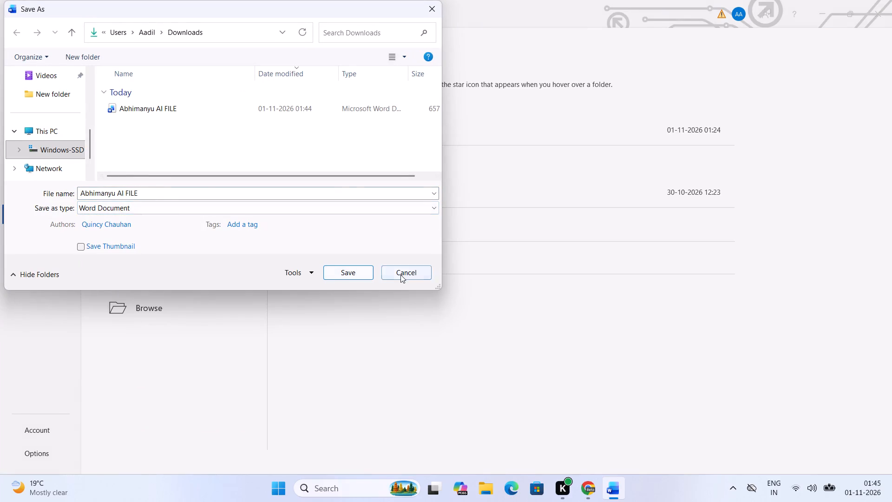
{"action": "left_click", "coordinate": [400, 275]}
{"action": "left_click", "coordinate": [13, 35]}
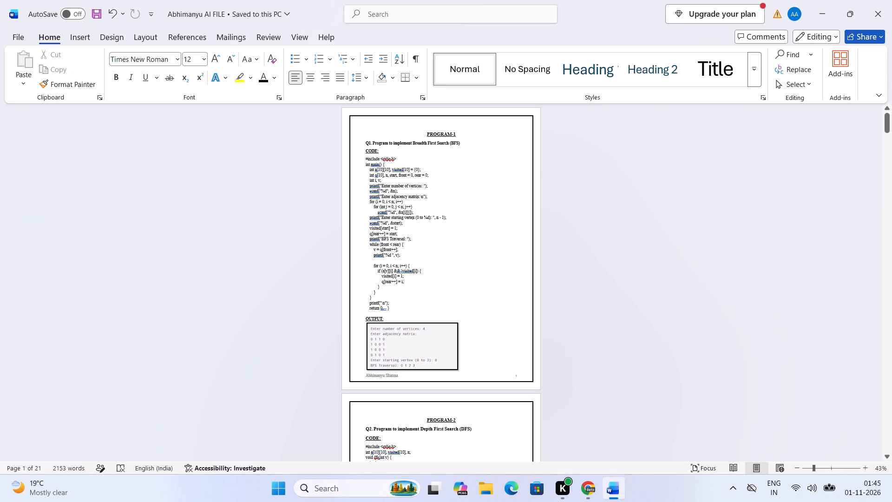
Replace the name in the page footer with "Aadil".
{"action": "double_click", "coordinate": [398, 376]}
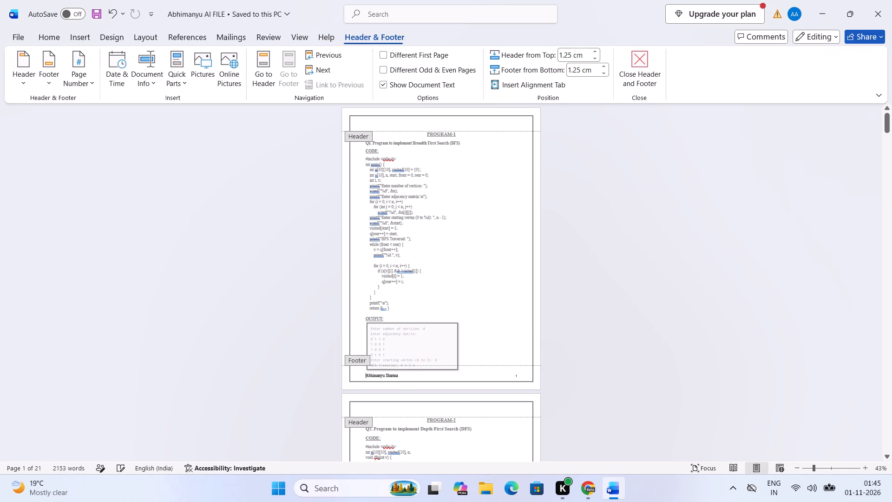
{"action": "key", "text": "ctrl+Delete"}
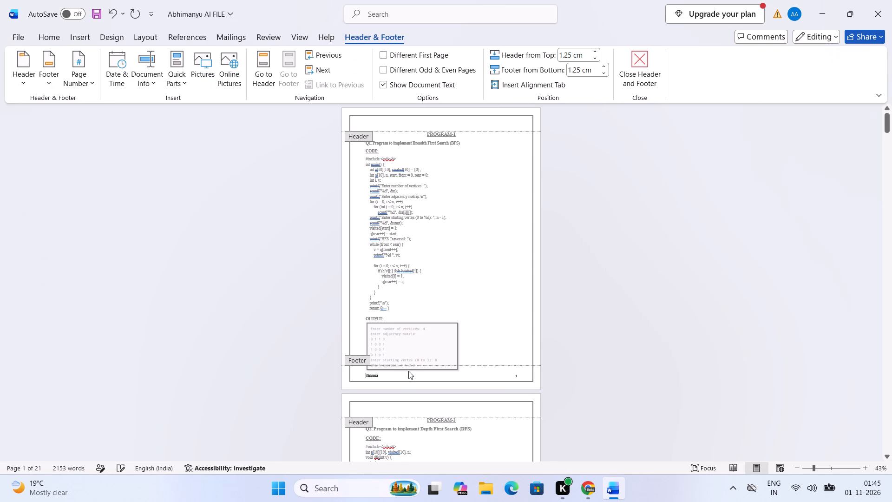
{"action": "key", "text": "ctrl+Delete"}
{"action": "type", "text": "Aa"}
{"action": "type", "text": "dil"}
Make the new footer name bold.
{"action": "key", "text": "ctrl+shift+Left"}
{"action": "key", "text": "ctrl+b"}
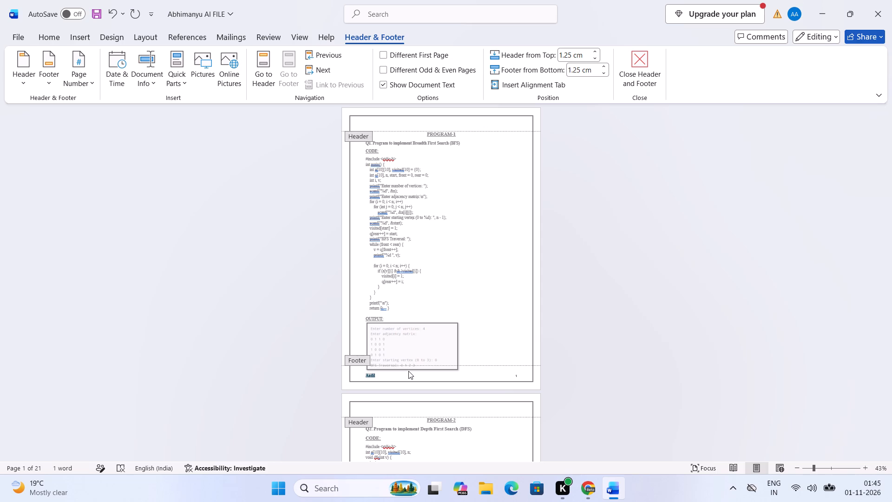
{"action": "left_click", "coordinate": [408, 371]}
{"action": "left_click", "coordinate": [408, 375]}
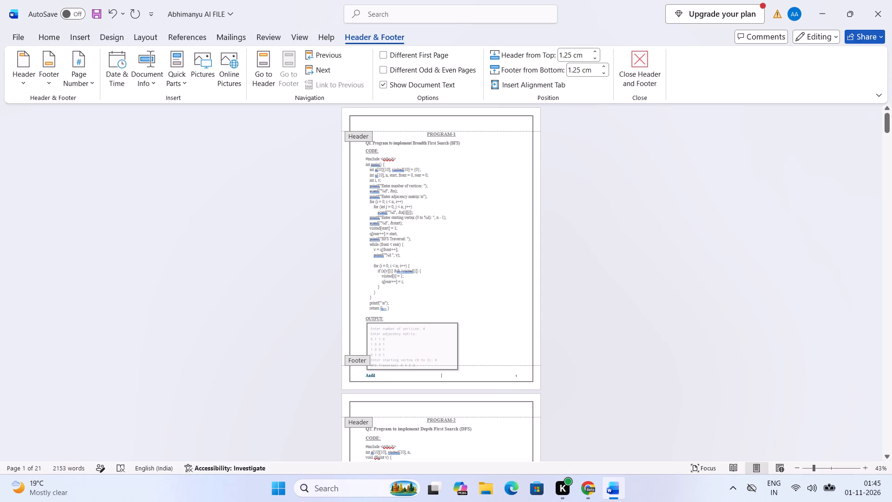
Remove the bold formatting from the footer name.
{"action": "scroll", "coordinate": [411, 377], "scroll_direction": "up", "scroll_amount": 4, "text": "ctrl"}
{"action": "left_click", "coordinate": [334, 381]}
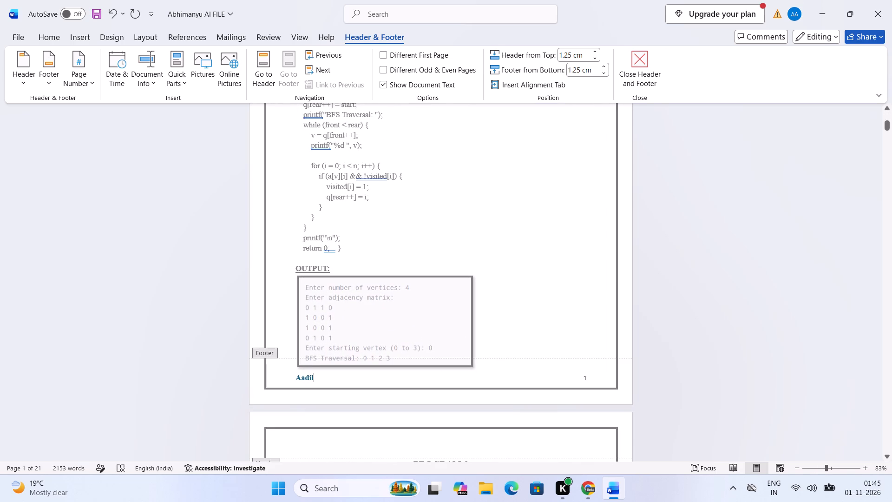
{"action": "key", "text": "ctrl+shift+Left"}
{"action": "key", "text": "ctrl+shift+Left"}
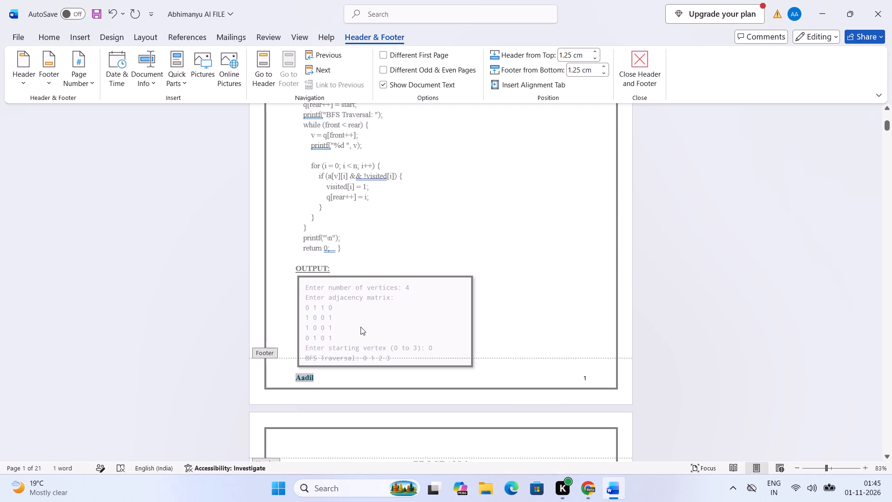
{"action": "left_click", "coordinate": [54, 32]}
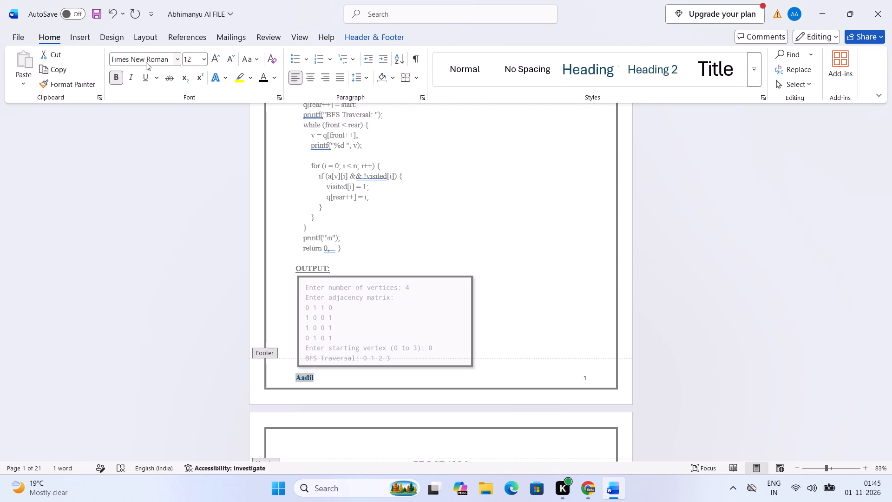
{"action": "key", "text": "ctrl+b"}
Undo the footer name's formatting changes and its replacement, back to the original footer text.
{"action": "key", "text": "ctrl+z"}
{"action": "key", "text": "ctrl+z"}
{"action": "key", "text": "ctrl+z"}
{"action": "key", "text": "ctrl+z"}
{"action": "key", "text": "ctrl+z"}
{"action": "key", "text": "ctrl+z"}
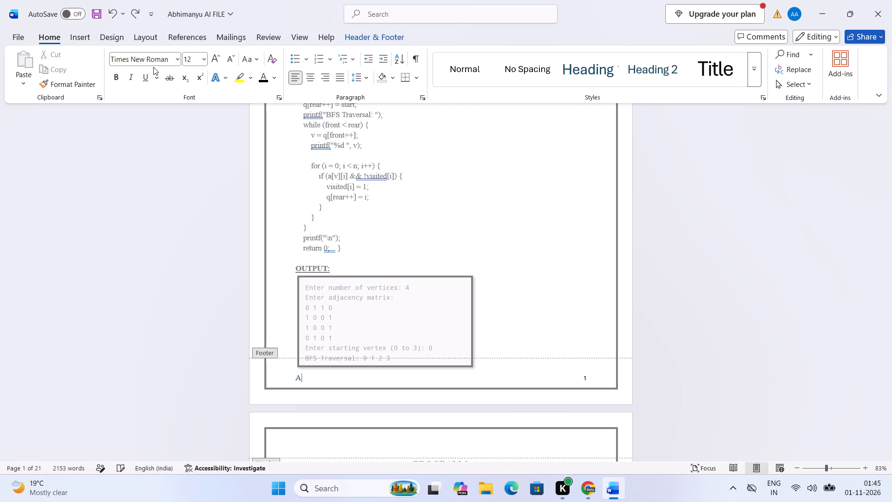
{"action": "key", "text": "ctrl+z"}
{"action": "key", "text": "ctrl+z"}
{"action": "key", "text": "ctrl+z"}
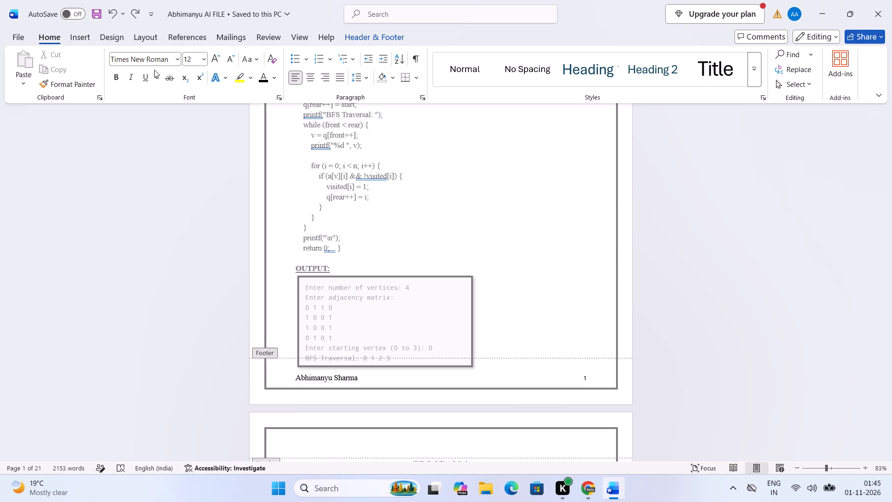
Redo the undone footer edits until the footer name reads "Aadil" in full.
{"action": "key", "text": "ctrl+y"}
{"action": "key", "text": "ctrl+y"}
{"action": "key", "text": "ctrl+y"}
{"action": "key", "text": "ctrl+y"}
{"action": "key", "text": "ctrl+y"}
{"action": "key", "text": "ctrl+y"}
{"action": "key", "text": "ctrl+y"}
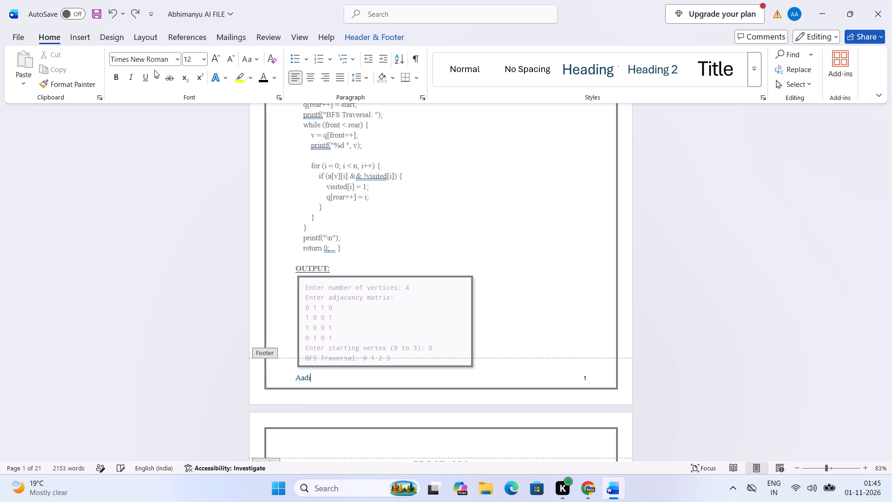
{"action": "key", "text": "ctrl+y"}
{"action": "key", "text": "ctrl+z"}
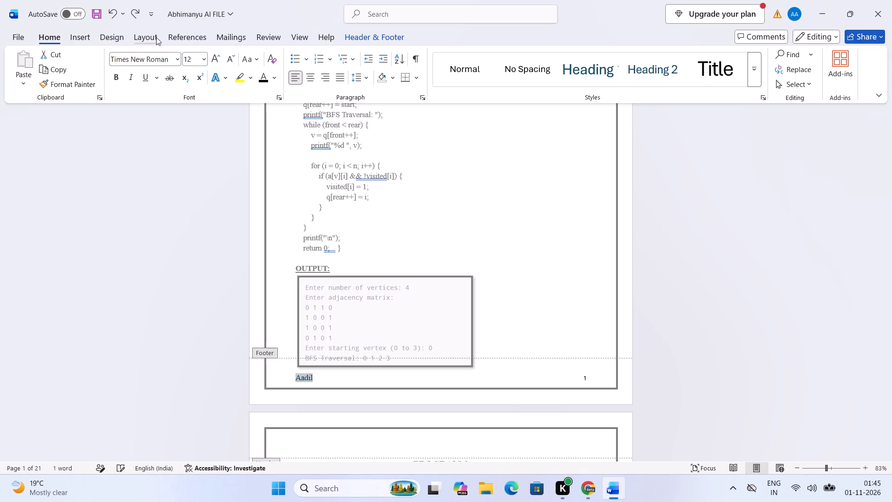
Apply the black font colour to the footer name "Aadil", return to the document body and check the first page.
{"action": "left_click", "coordinate": [263, 80]}
{"action": "left_click", "coordinate": [382, 297]}
{"action": "double_click", "coordinate": [419, 210]}
{"action": "scroll", "coordinate": [424, 214], "scroll_direction": "up", "scroll_amount": 12}
{"action": "scroll", "coordinate": [425, 215], "scroll_direction": "down", "scroll_amount": 4}
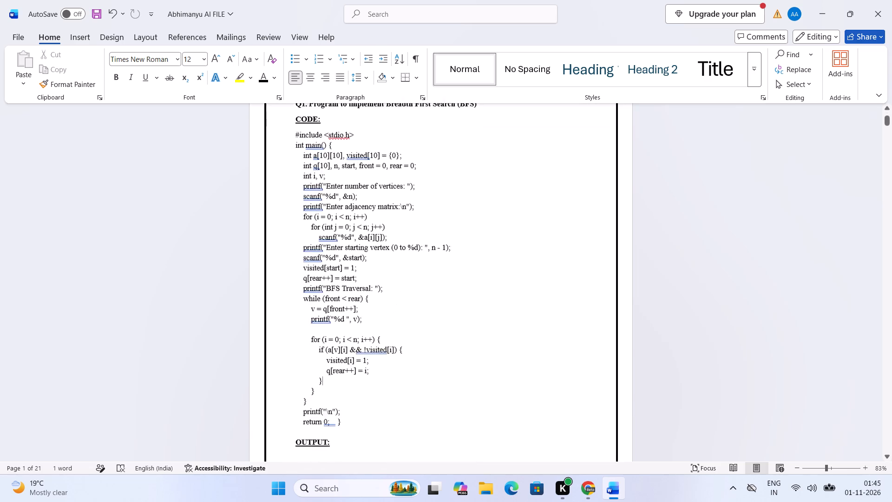
{"action": "scroll", "coordinate": [425, 215], "scroll_direction": "down", "scroll_amount": 16}
{"action": "scroll", "coordinate": [425, 218], "scroll_direction": "up", "scroll_amount": 12}
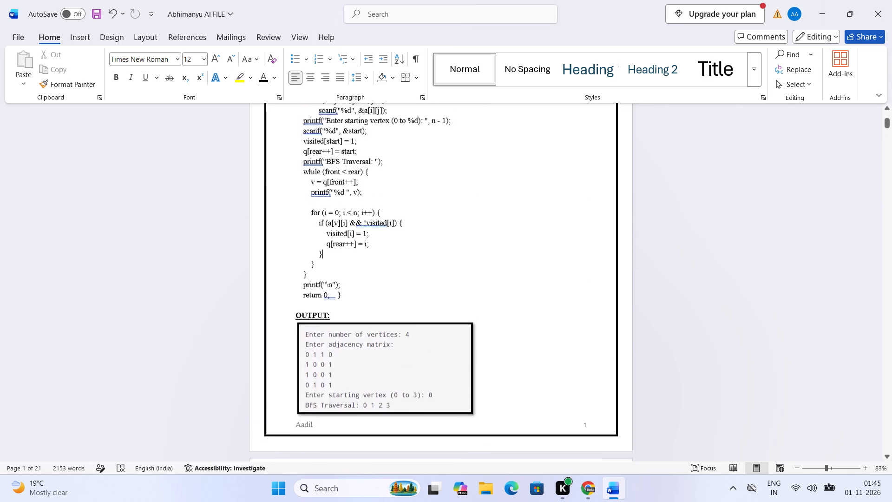
{"action": "scroll", "coordinate": [425, 218], "scroll_direction": "up", "scroll_amount": 11}
Save the document with the updated footer.
{"action": "left_click", "coordinate": [23, 45]}
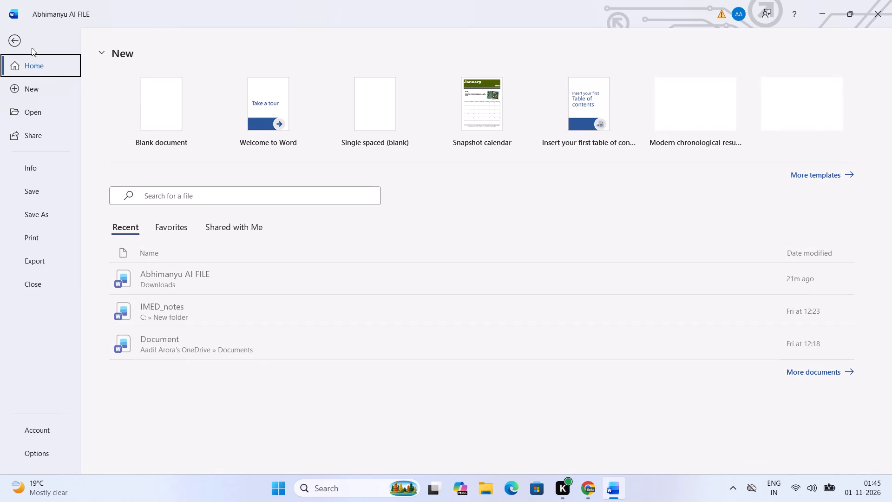
{"action": "left_click", "coordinate": [15, 42]}
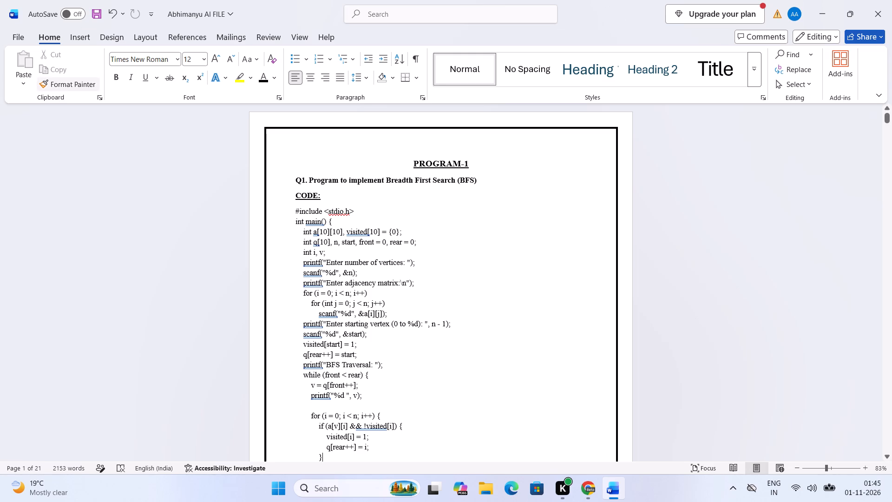
{"action": "left_click", "coordinate": [339, 218]}
{"action": "key", "text": "ctrl+s"}
Switch to File Explorer and try to rename the AI lab file in the Downloads folder as "Aadil AI FILE".
{"action": "left_click", "coordinate": [477, 490]}
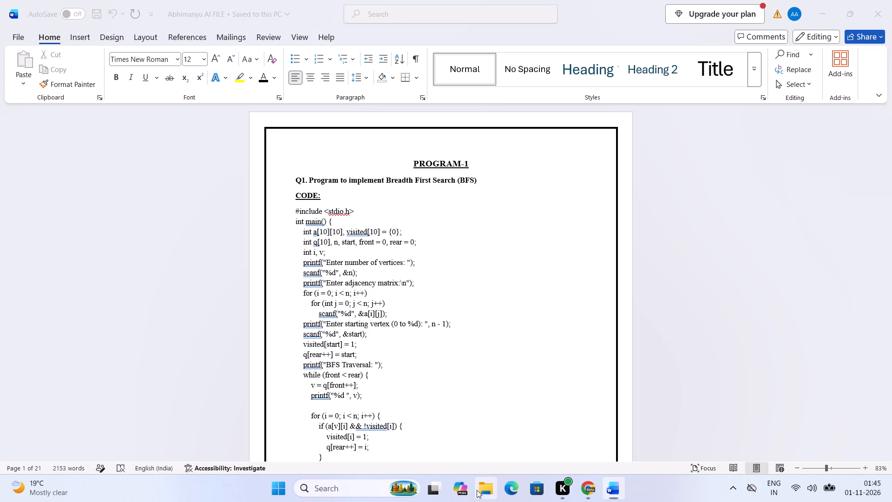
{"action": "left_click", "coordinate": [323, 355]}
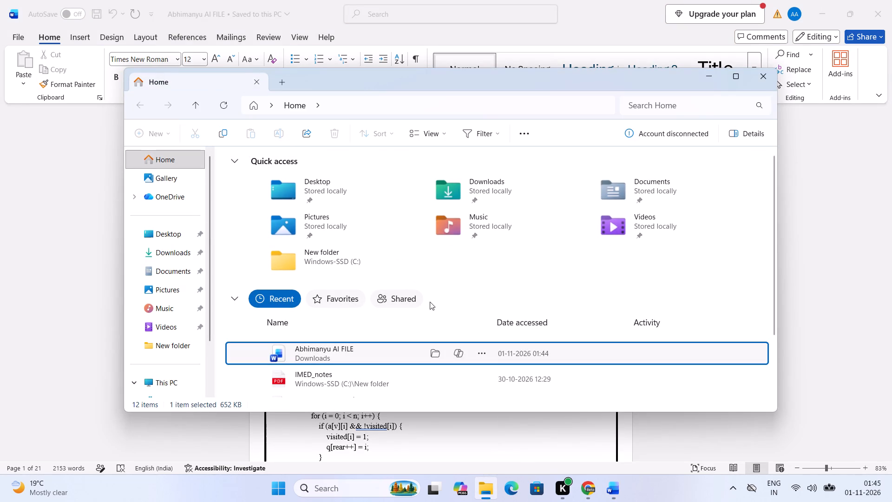
{"action": "left_click", "coordinate": [436, 351]}
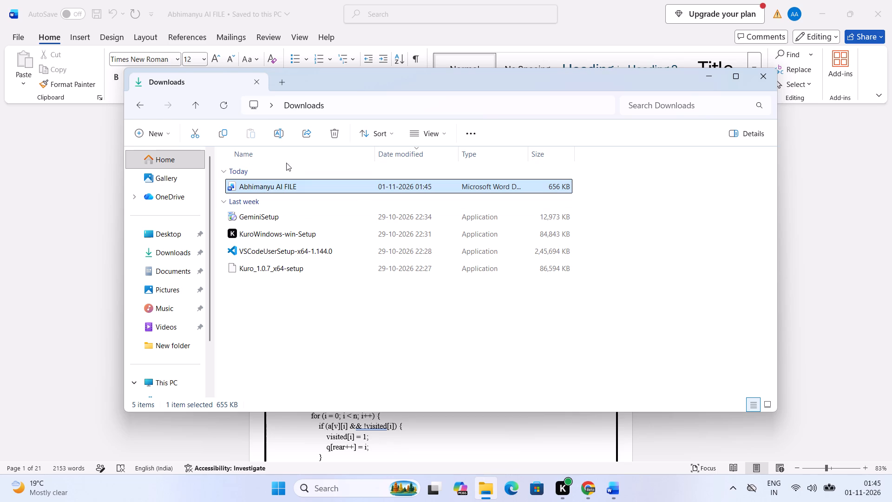
{"action": "left_click", "coordinate": [273, 137]}
{"action": "left_click", "coordinate": [274, 188]}
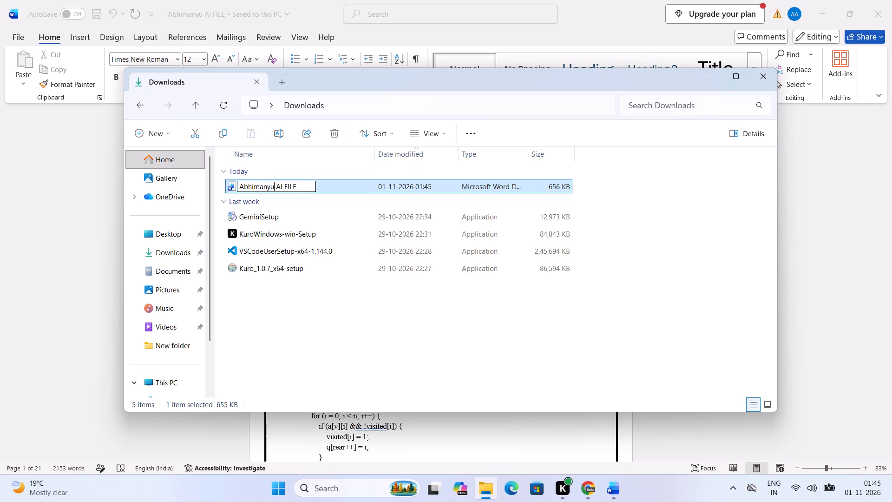
{"action": "key", "text": "ctrl+BackSpace"}
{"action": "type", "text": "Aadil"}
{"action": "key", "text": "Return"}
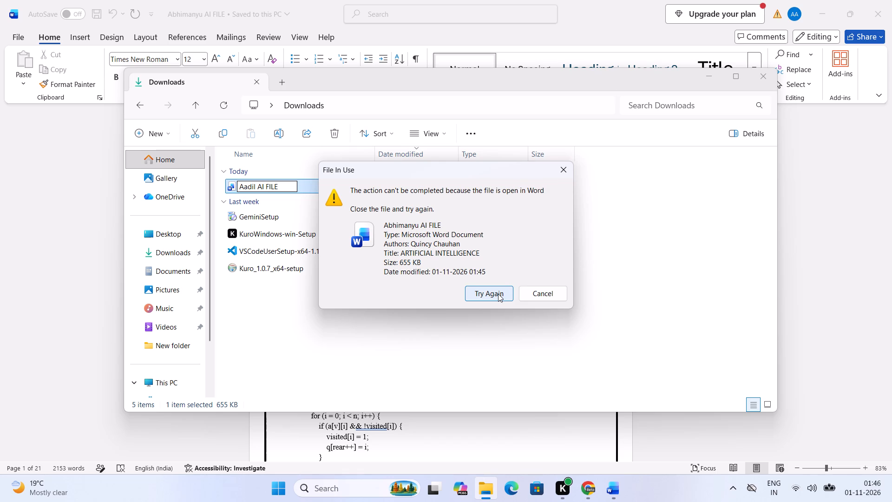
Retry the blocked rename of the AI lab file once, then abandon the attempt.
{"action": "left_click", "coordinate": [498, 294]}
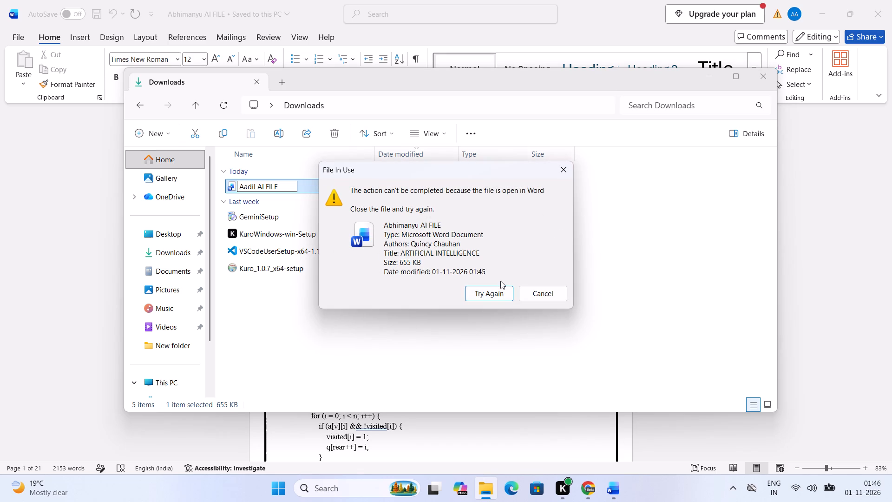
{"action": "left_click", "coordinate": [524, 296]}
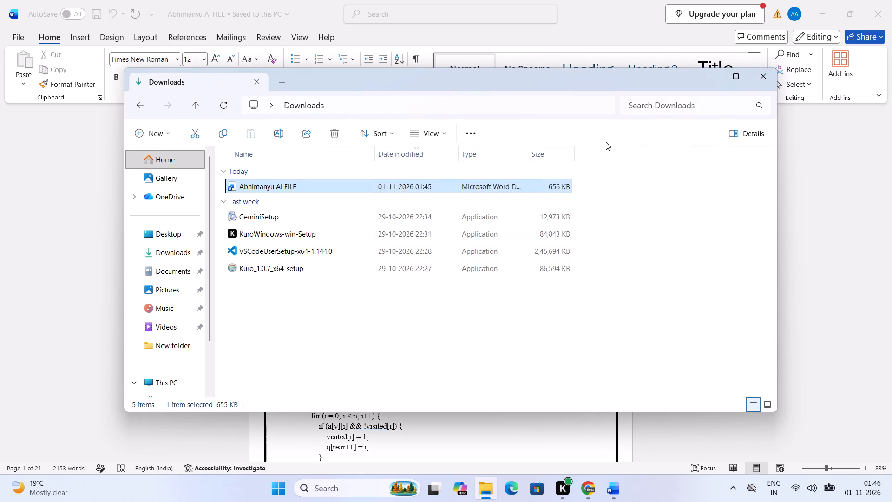
Switch back to Word, save the AI lab document and close it.
{"action": "left_click", "coordinate": [845, 190]}
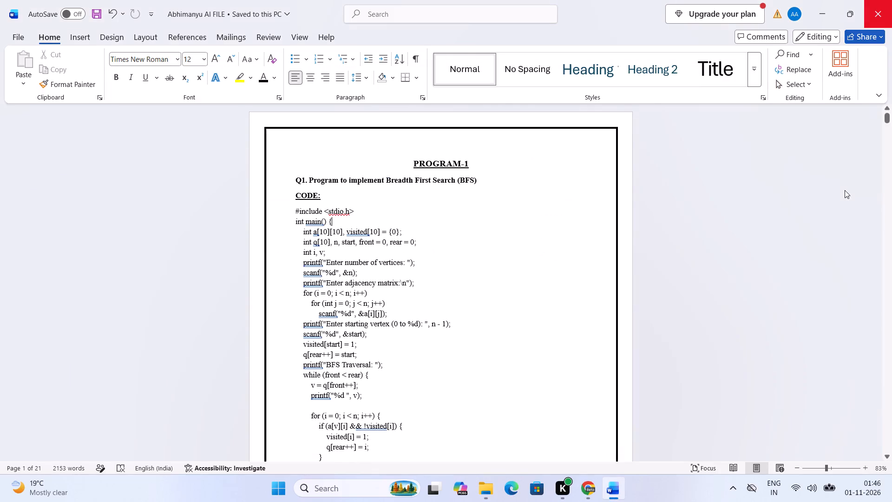
{"action": "key", "text": "ctrl+s"}
{"action": "left_click", "coordinate": [891, 0]}
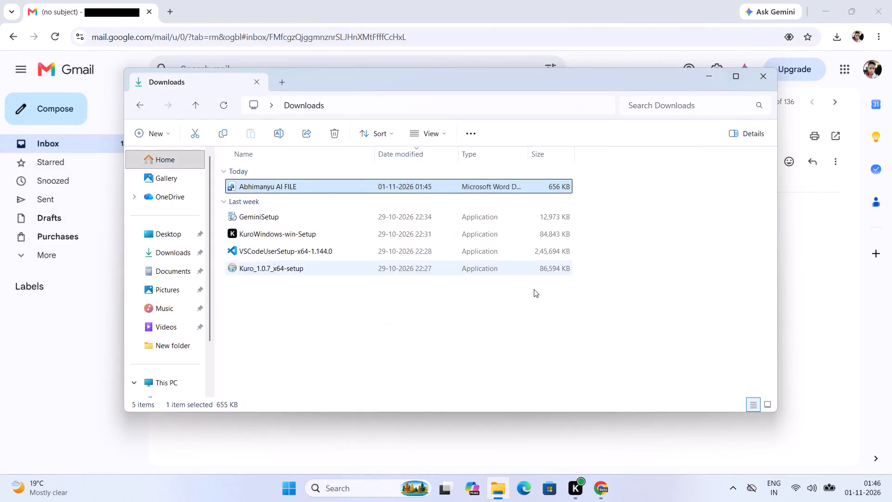
Rename the AI lab document in the Downloads folder as "Aadil AI FILE" in File Explorer.
{"action": "left_click", "coordinate": [271, 137]}
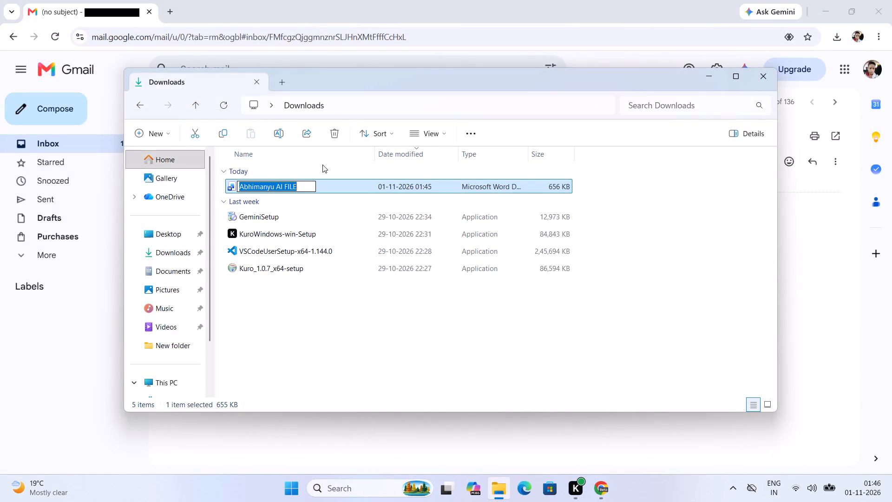
{"action": "key", "text": "ctrl+Left"}
{"action": "key", "text": "ctrl+Left"}
{"action": "key", "text": "ctrl+Left"}
{"action": "key", "text": "ctrl+Right"}
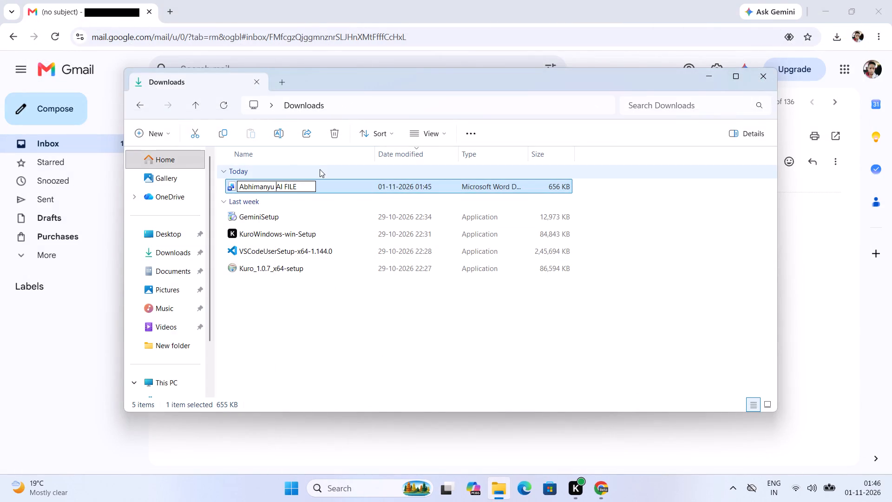
{"action": "key", "text": "Left"}
{"action": "key", "text": "ctrl+BackSpace"}
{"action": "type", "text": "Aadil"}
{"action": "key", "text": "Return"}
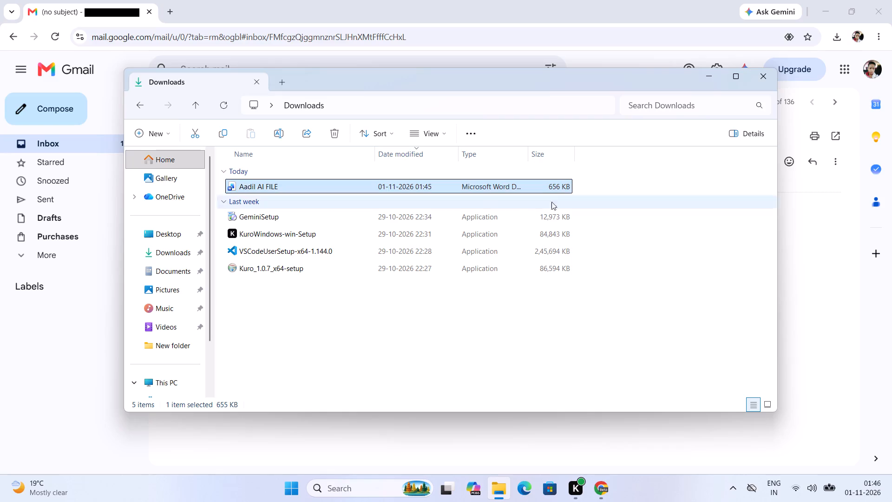
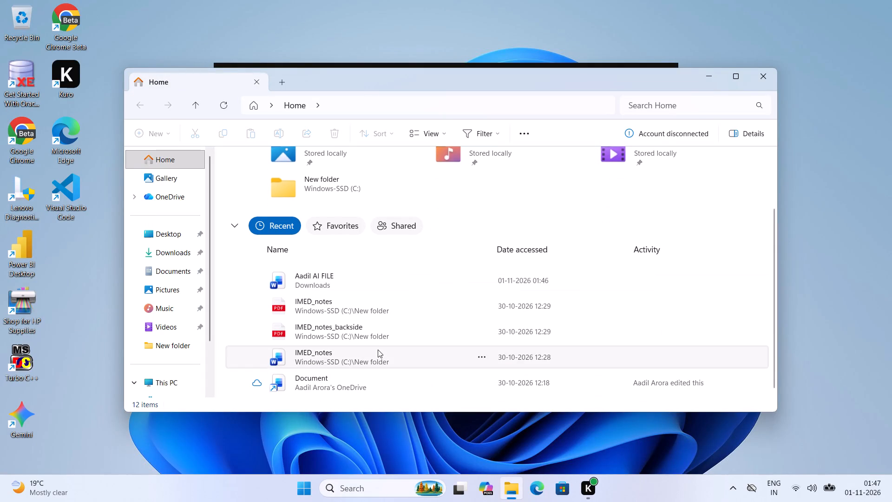
Open "Aadil AI FILE" from the recent files in Word, dismiss the viewing notice and check the first page down to its footer.
{"action": "scroll", "coordinate": [379, 349], "scroll_direction": "down", "scroll_amount": 3}
{"action": "double_click", "coordinate": [302, 286]}
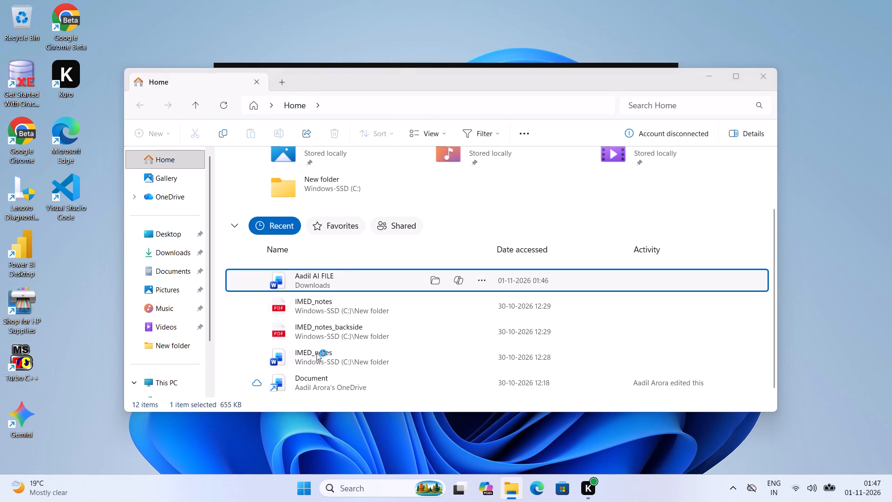
{"action": "scroll", "coordinate": [344, 251], "scroll_direction": "down", "scroll_amount": 5}
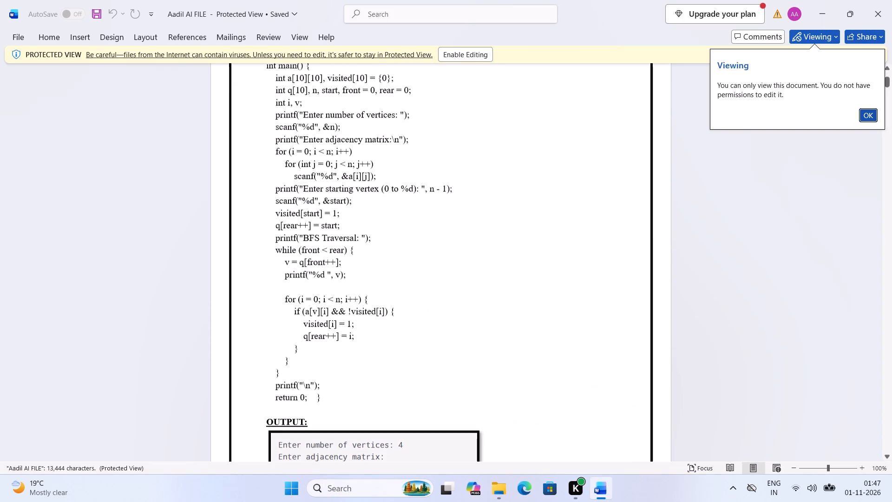
{"action": "left_click", "coordinate": [875, 119]}
{"action": "scroll", "coordinate": [474, 254], "scroll_direction": "down", "scroll_amount": 5}
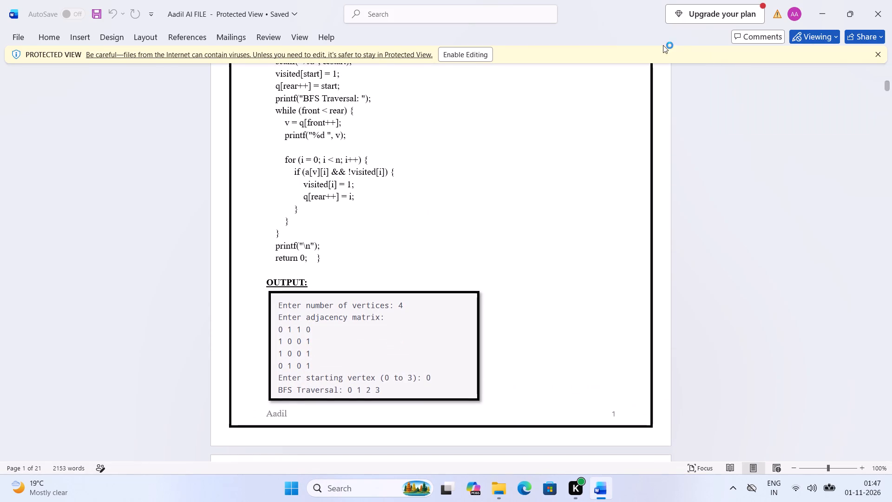
Open the Microsoft plan upgrade window.
{"action": "left_click", "coordinate": [702, 16]}
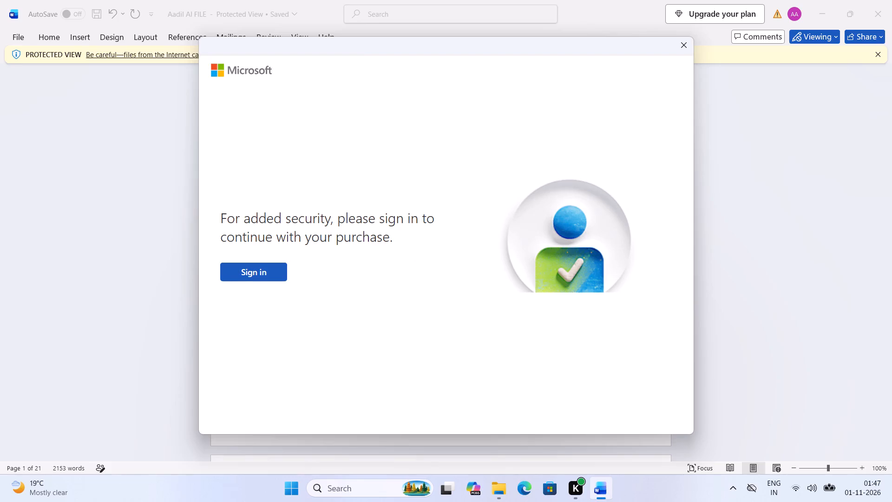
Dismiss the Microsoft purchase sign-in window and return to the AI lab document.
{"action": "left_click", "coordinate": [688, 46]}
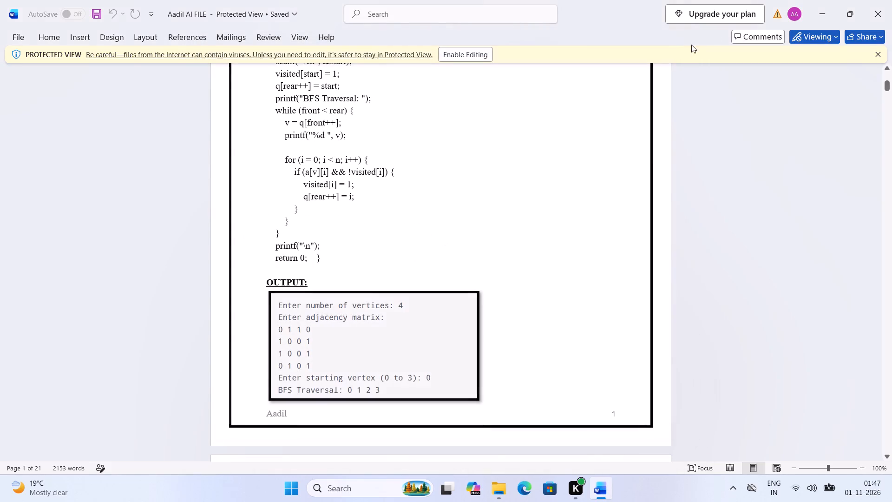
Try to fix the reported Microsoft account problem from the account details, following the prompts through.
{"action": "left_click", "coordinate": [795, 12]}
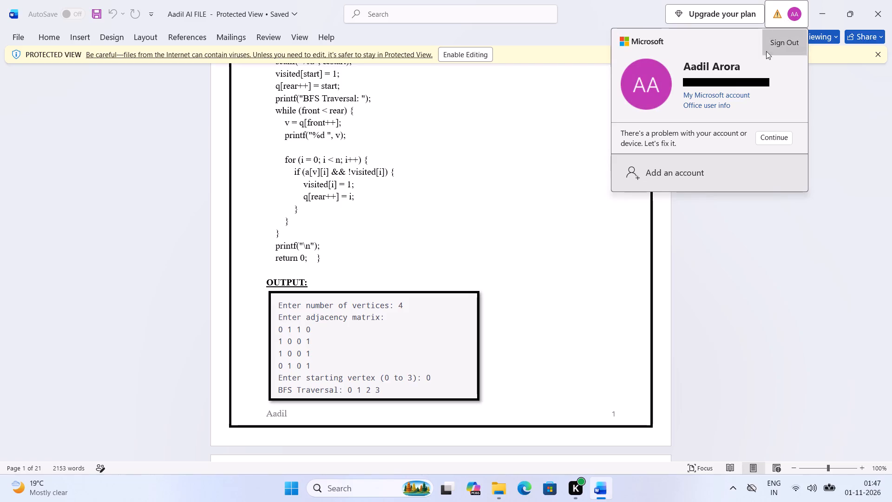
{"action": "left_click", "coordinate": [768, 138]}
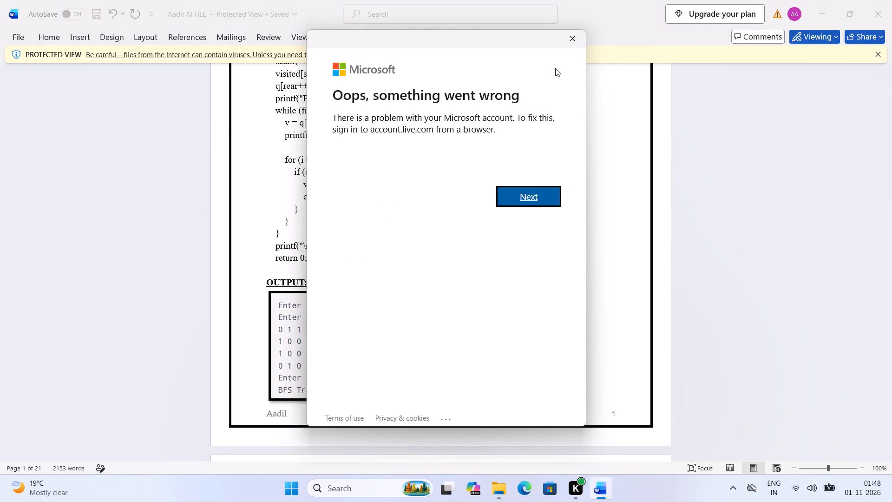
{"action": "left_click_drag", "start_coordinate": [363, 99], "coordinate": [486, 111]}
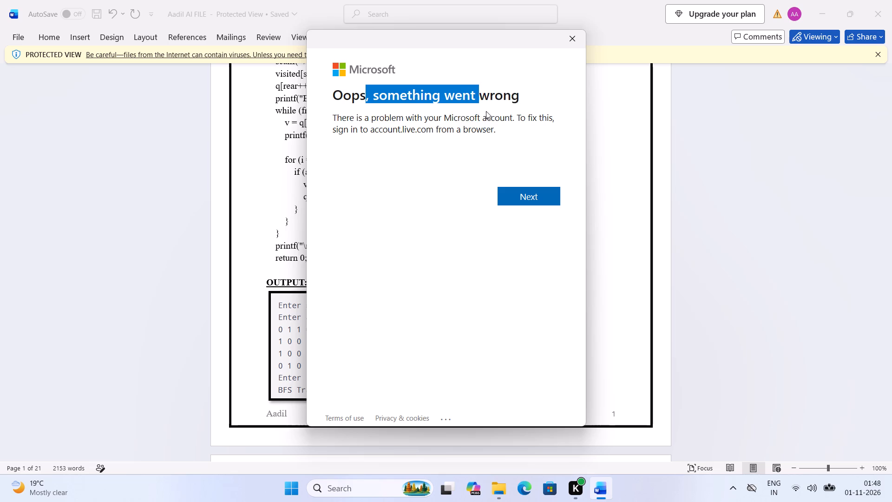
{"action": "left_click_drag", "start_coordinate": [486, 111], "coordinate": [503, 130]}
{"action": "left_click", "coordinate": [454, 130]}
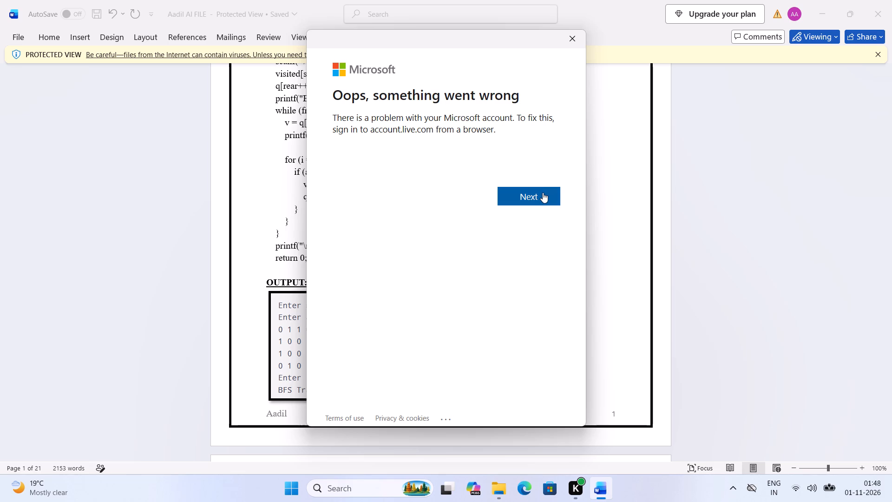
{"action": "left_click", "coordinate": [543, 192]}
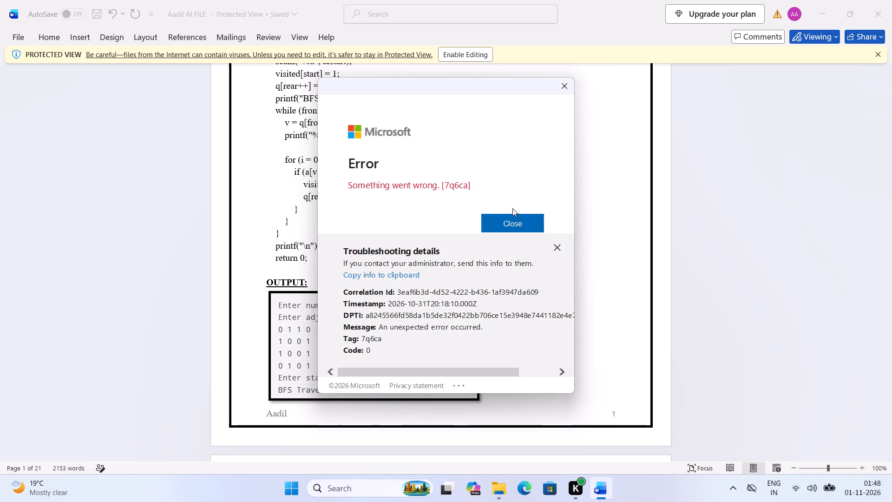
Examine the account error and its troubleshooting details, and dismiss the error window.
{"action": "scroll", "coordinate": [471, 241], "scroll_direction": "down", "scroll_amount": 2}
{"action": "left_click_drag", "start_coordinate": [349, 190], "coordinate": [503, 196]}
{"action": "left_click", "coordinate": [503, 196]}
{"action": "left_click_drag", "start_coordinate": [343, 251], "coordinate": [498, 272]}
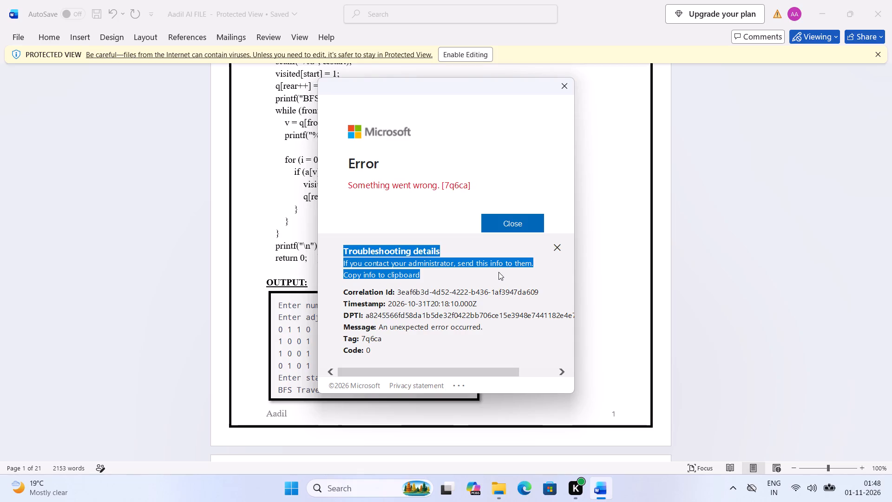
{"action": "left_click", "coordinate": [498, 272]}
{"action": "left_click_drag", "start_coordinate": [439, 264], "coordinate": [524, 261]}
{"action": "left_click", "coordinate": [514, 218]}
{"action": "left_click", "coordinate": [511, 223]}
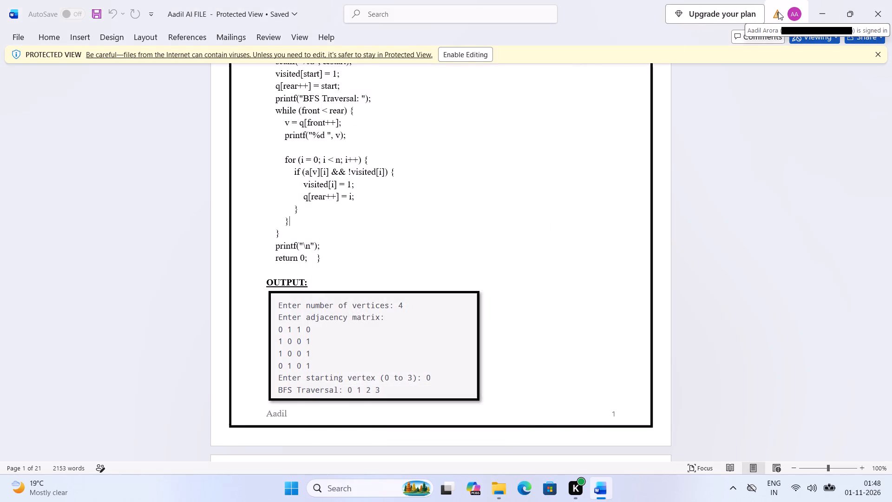
Close the "Aadil AI FILE" document and return to File Explorer.
{"action": "left_click", "coordinate": [605, 226]}
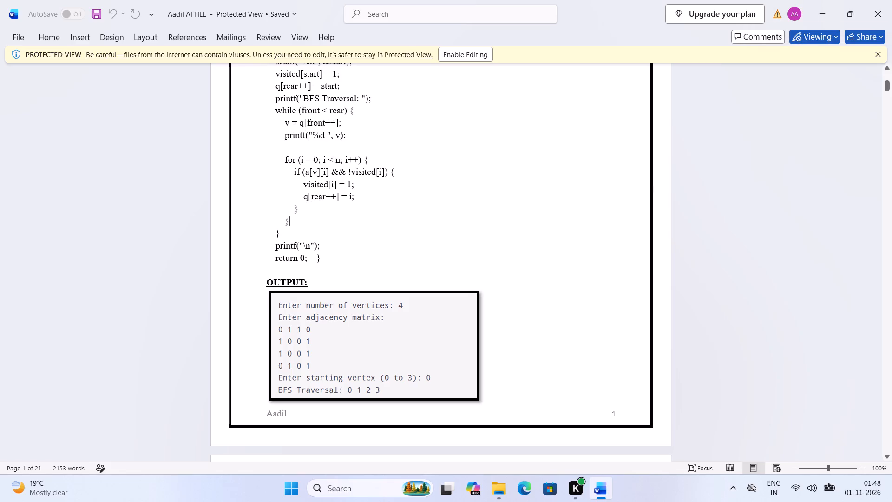
{"action": "left_click", "coordinate": [891, 0]}
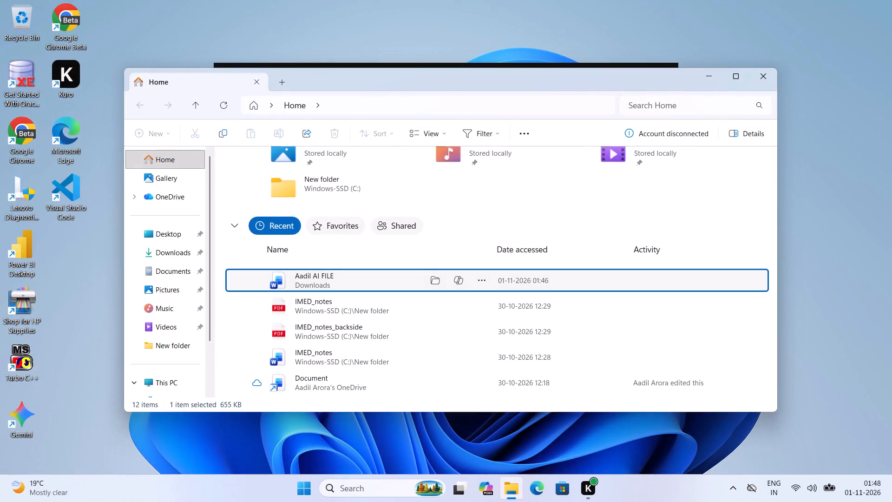
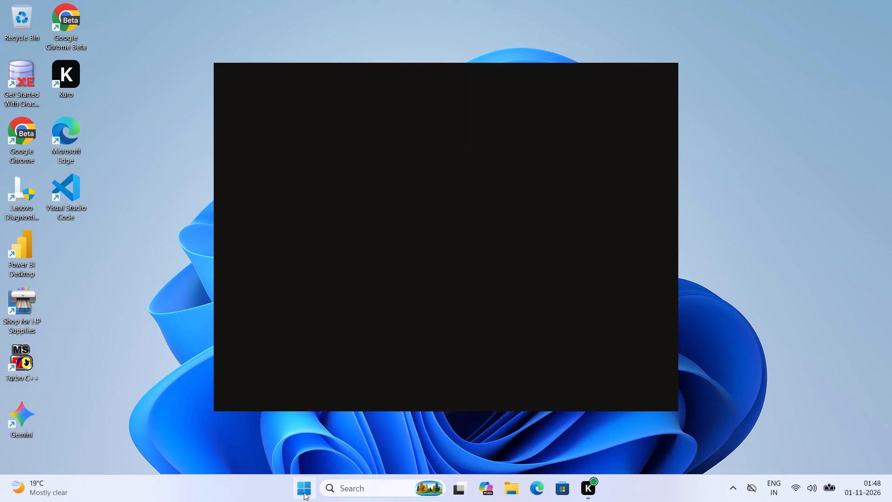
Open the Windows Update settings and start downloading and installing all available updates.
{"action": "left_click", "coordinate": [304, 492]}
{"action": "left_click", "coordinate": [347, 187]}
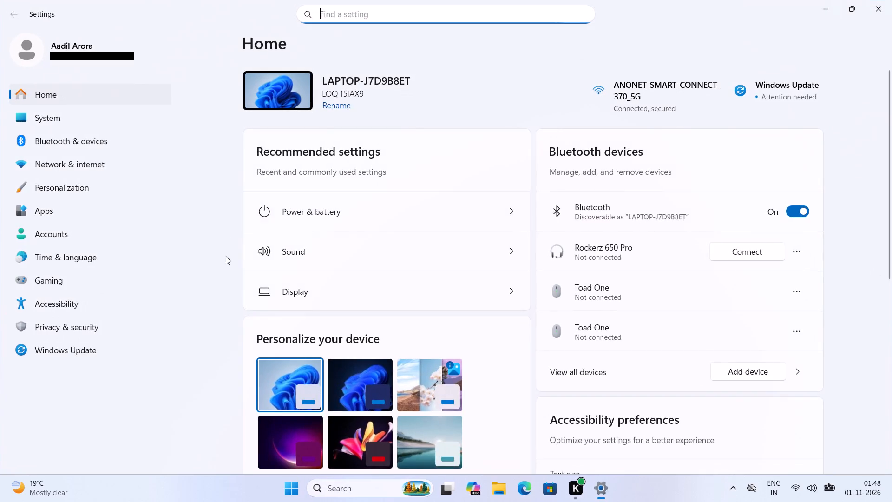
{"action": "scroll", "coordinate": [420, 177], "scroll_direction": "down", "scroll_amount": 6}
{"action": "scroll", "coordinate": [422, 181], "scroll_direction": "up", "scroll_amount": 3}
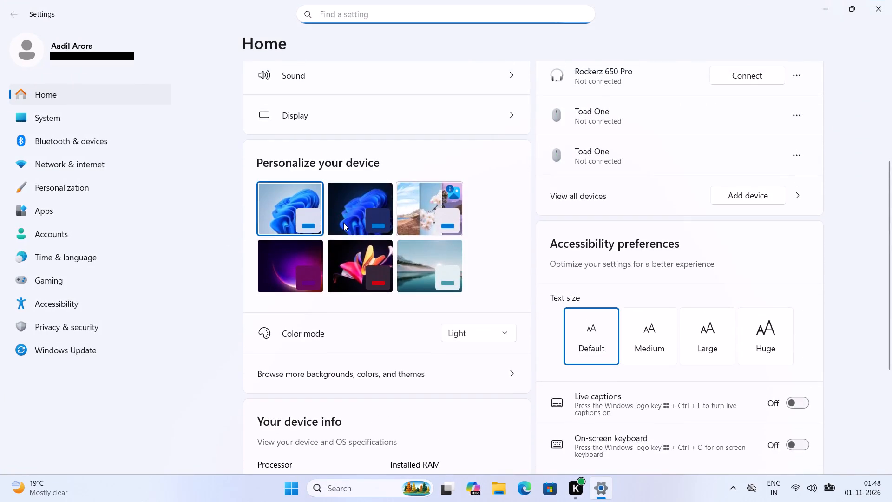
{"action": "scroll", "coordinate": [343, 223], "scroll_direction": "up", "scroll_amount": 2}
{"action": "scroll", "coordinate": [552, 216], "scroll_direction": "up", "scroll_amount": 2}
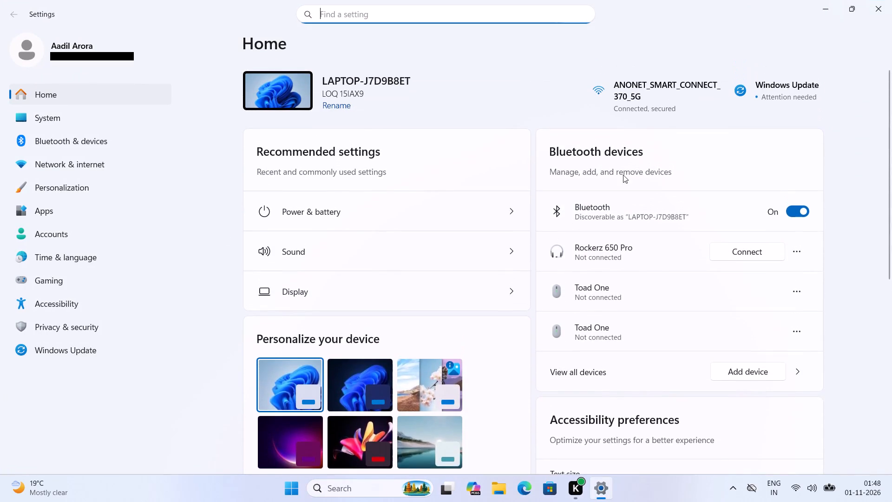
{"action": "left_click", "coordinate": [750, 92]}
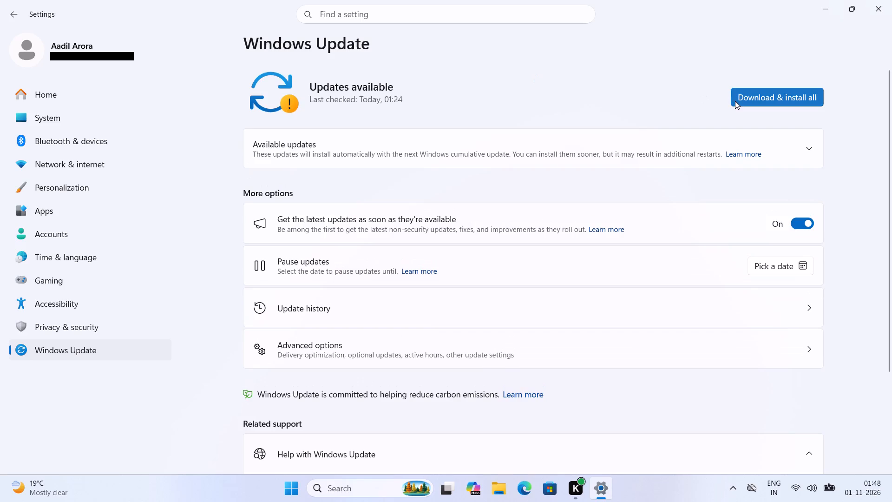
{"action": "left_click", "coordinate": [735, 101]}
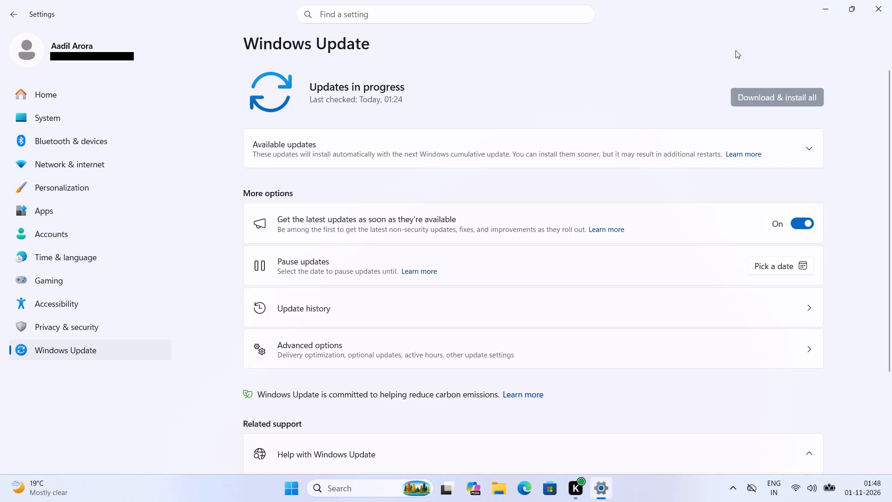
Return to the Settings home page and examine the device info, including processor, installed RAM, edition and OS build.
{"action": "left_click", "coordinate": [124, 17]}
{"action": "left_click", "coordinate": [77, 97]}
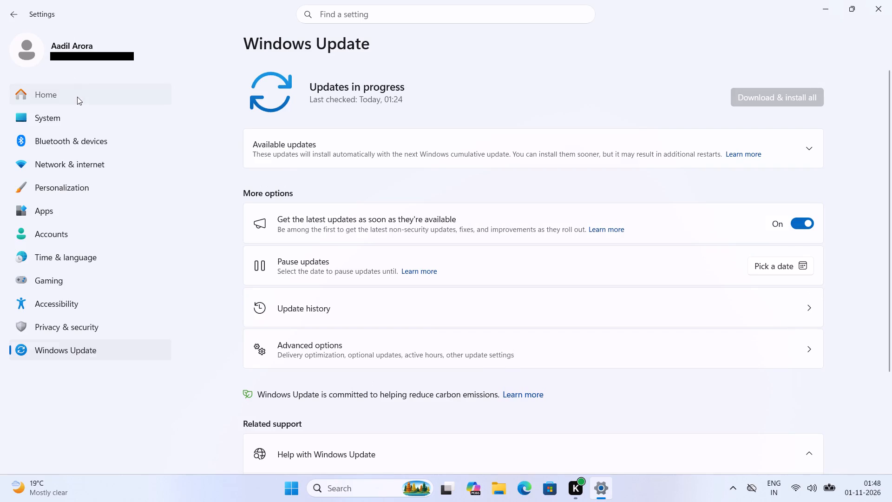
{"action": "scroll", "coordinate": [395, 220], "scroll_direction": "down", "scroll_amount": 5}
{"action": "scroll", "coordinate": [433, 221], "scroll_direction": "down", "scroll_amount": 2}
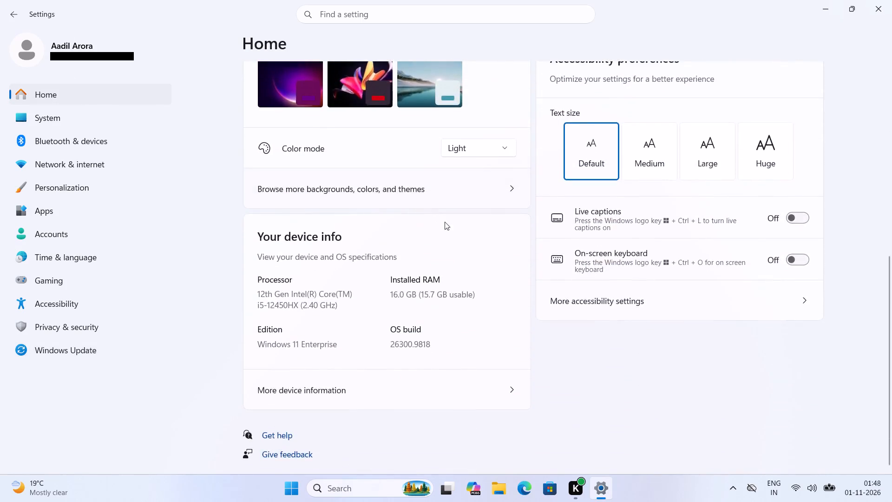
{"action": "scroll", "coordinate": [453, 222], "scroll_direction": "up", "scroll_amount": 2}
{"action": "scroll", "coordinate": [386, 239], "scroll_direction": "down", "scroll_amount": 3}
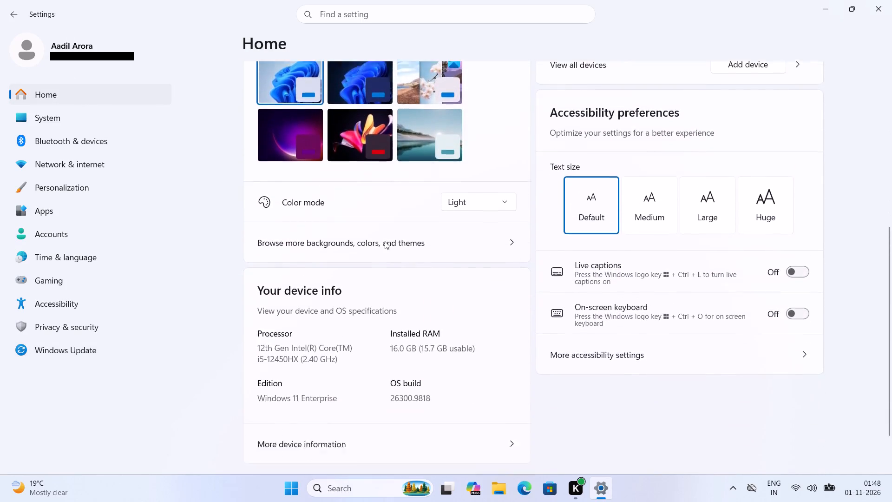
{"action": "left_click_drag", "start_coordinate": [256, 291], "coordinate": [334, 308]}
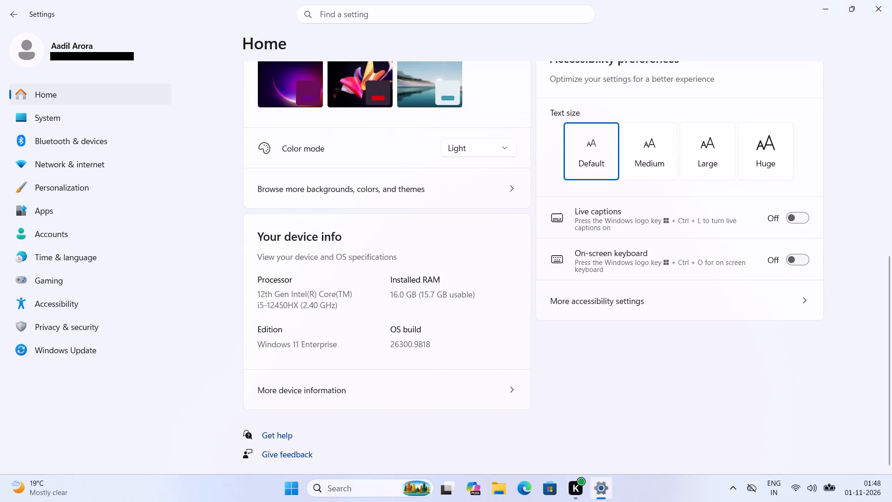
{"action": "left_click_drag", "start_coordinate": [336, 309], "coordinate": [230, 295]}
{"action": "left_click", "coordinate": [313, 304]}
{"action": "scroll", "coordinate": [460, 309], "scroll_direction": "up", "scroll_amount": 5}
{"action": "scroll", "coordinate": [460, 309], "scroll_direction": "down", "scroll_amount": 3}
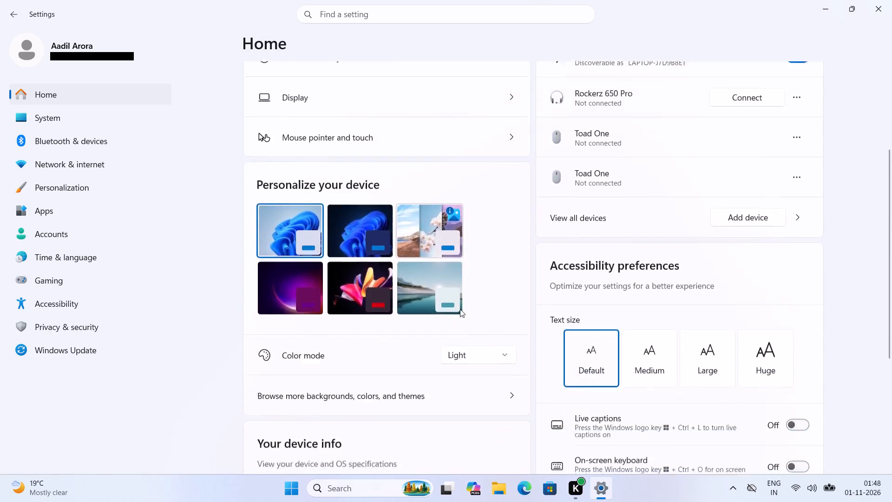
{"action": "scroll", "coordinate": [460, 309], "scroll_direction": "down", "scroll_amount": 4}
Open the detailed device information and examine the hardware summary, device specifications and Windows specifications.
{"action": "left_click", "coordinate": [443, 389]}
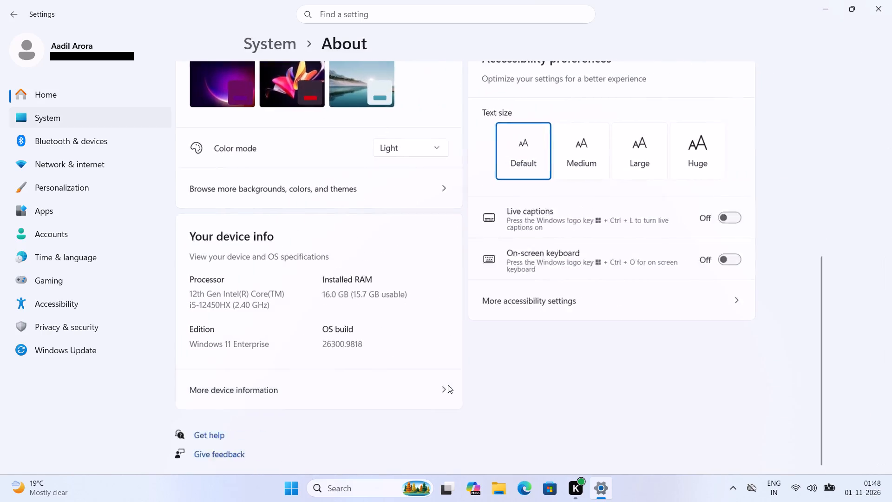
{"action": "left_click", "coordinate": [448, 385]}
{"action": "left_click_drag", "start_coordinate": [623, 91], "coordinate": [738, 129]}
{"action": "left_click_drag", "start_coordinate": [683, 115], "coordinate": [643, 103]}
{"action": "scroll", "coordinate": [272, 269], "scroll_direction": "down", "scroll_amount": 3}
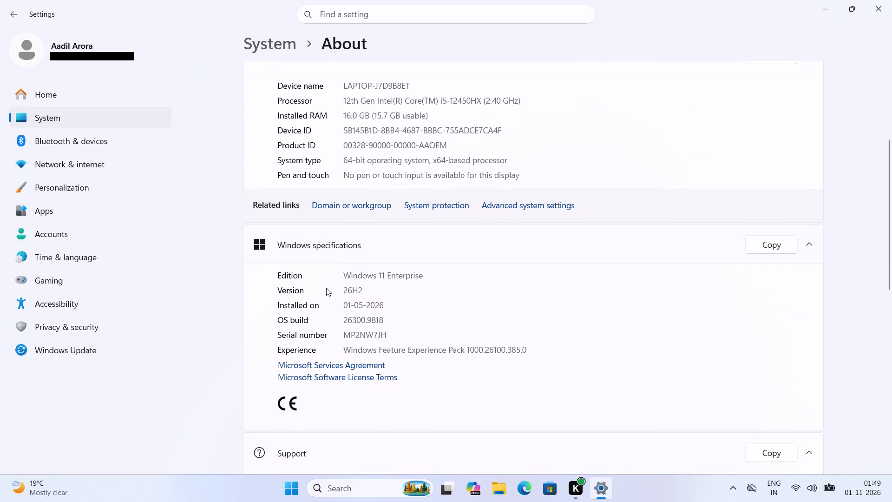
{"action": "scroll", "coordinate": [344, 292], "scroll_direction": "up", "scroll_amount": 4}
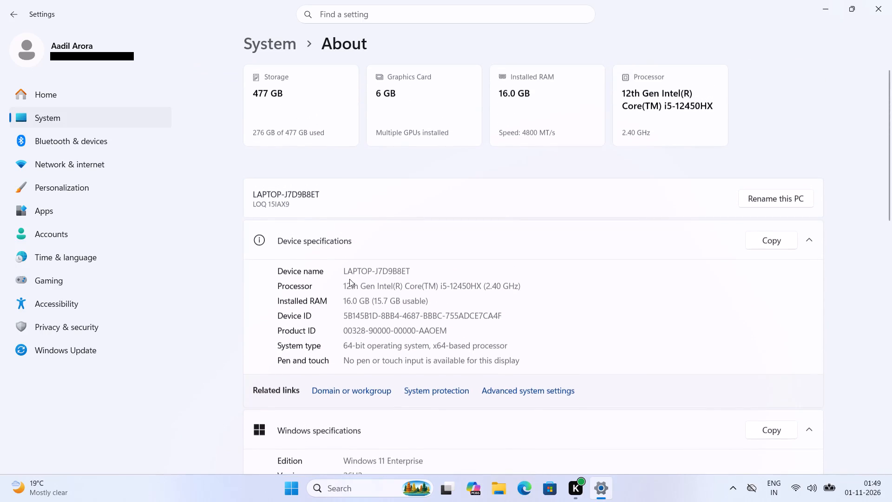
{"action": "scroll", "coordinate": [349, 279], "scroll_direction": "up", "scroll_amount": 1}
{"action": "left_click", "coordinate": [858, 1]}
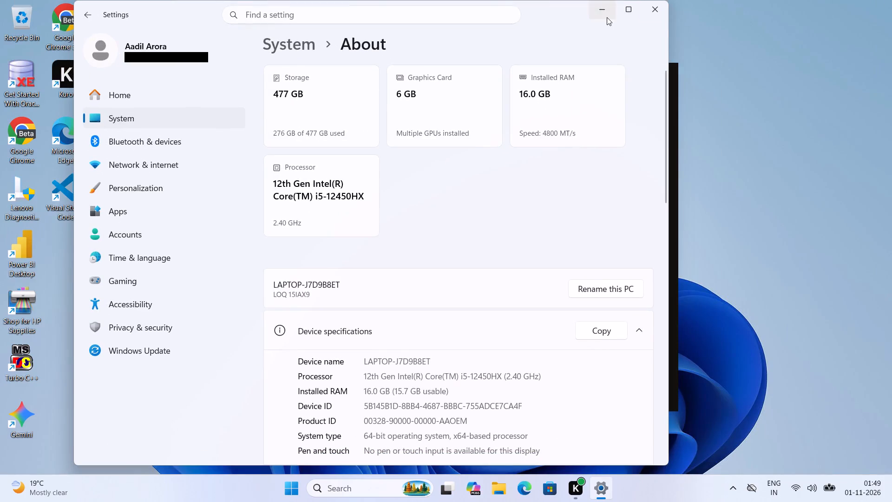
{"action": "left_click", "coordinate": [629, 12]}
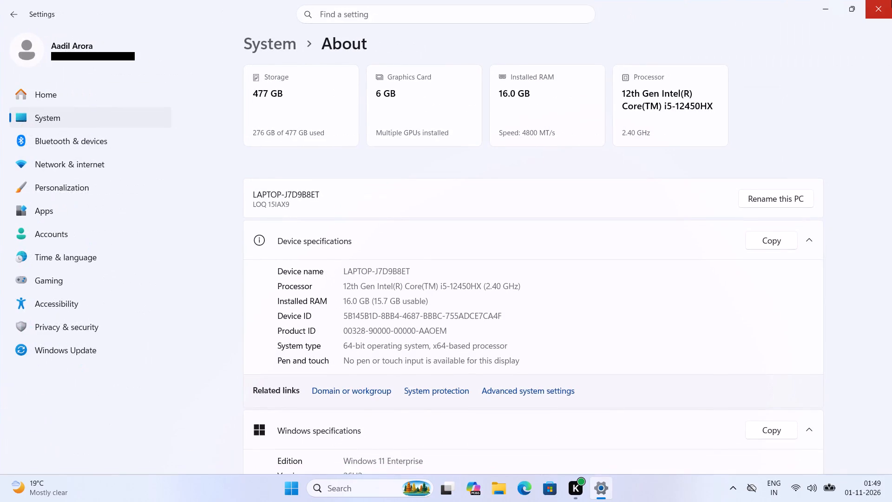
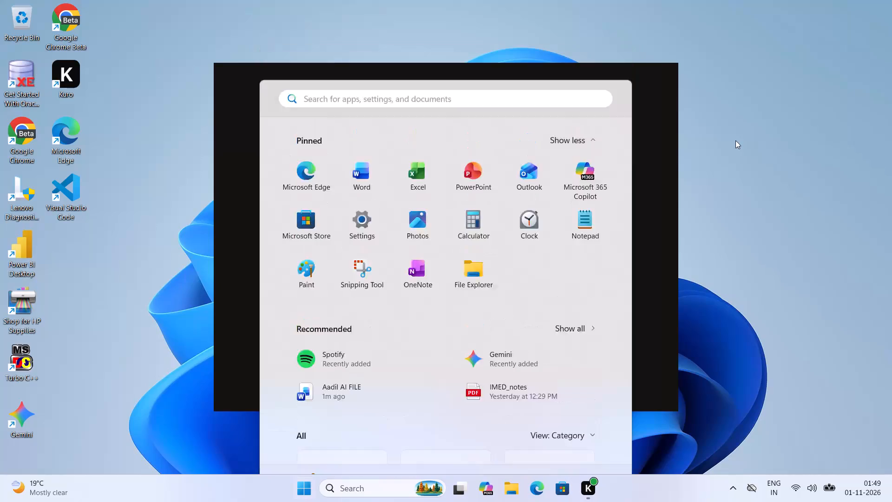
Open Task Manager and maximize its window.
{"action": "key", "text": "ctrl+shift+Escape"}
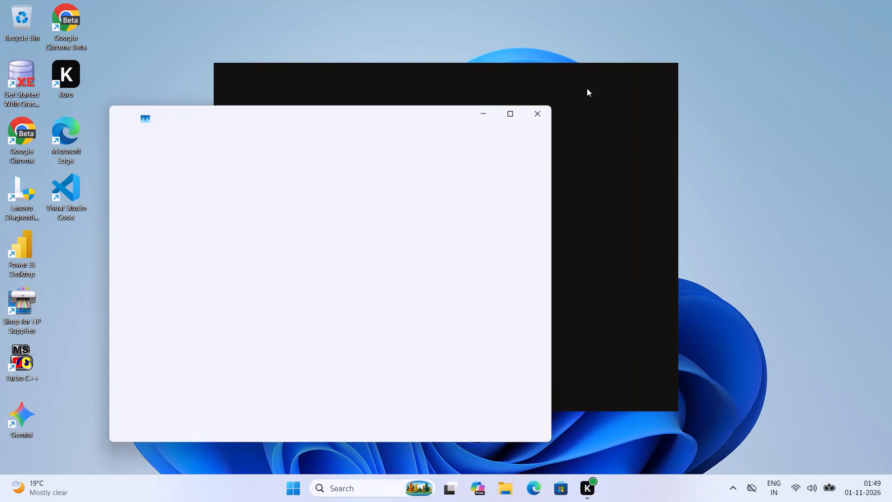
{"action": "left_click_drag", "start_coordinate": [321, 115], "coordinate": [376, 87]}
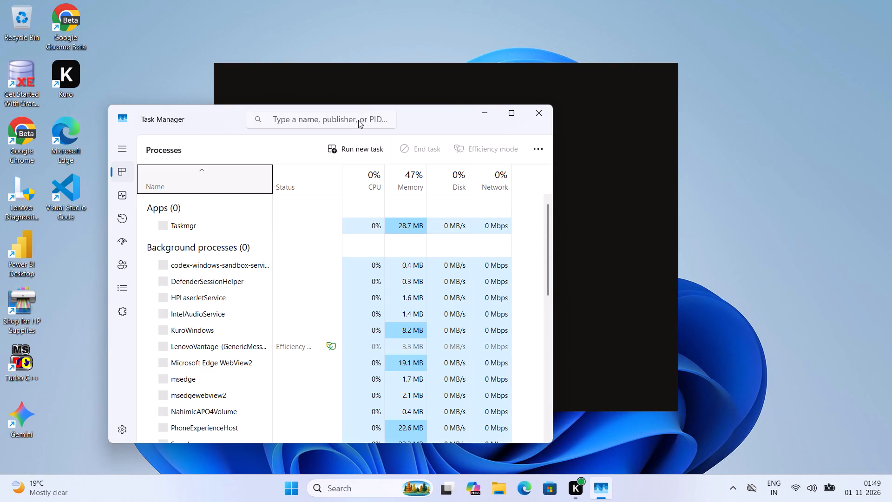
{"action": "left_click_drag", "start_coordinate": [415, 117], "coordinate": [477, 98]}
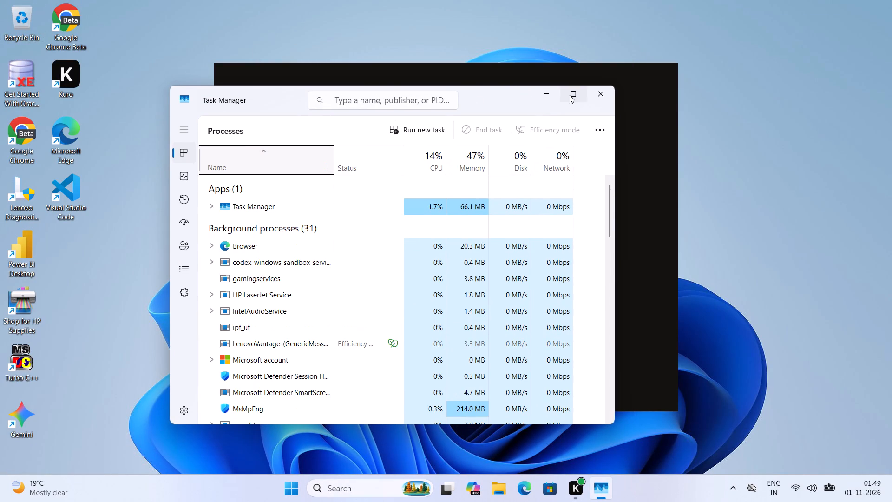
{"action": "left_click", "coordinate": [580, 94]}
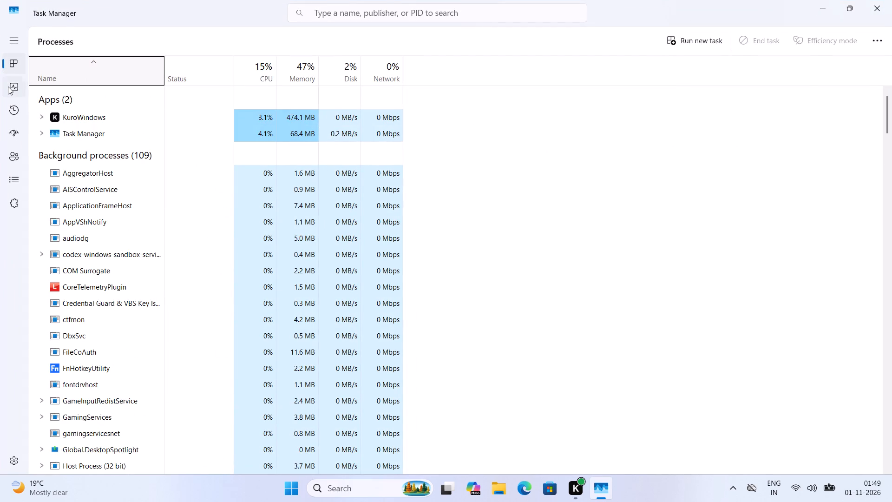
Look through Task Manager's running processes, startup apps and app history pages.
{"action": "left_click", "coordinate": [8, 86]}
{"action": "left_click", "coordinate": [6, 74]}
{"action": "left_click", "coordinate": [6, 68]}
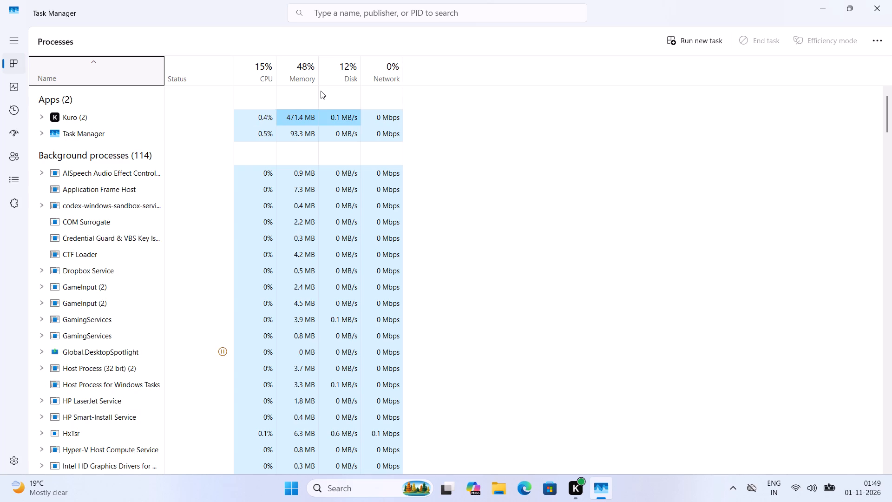
{"action": "left_click", "coordinate": [10, 145]}
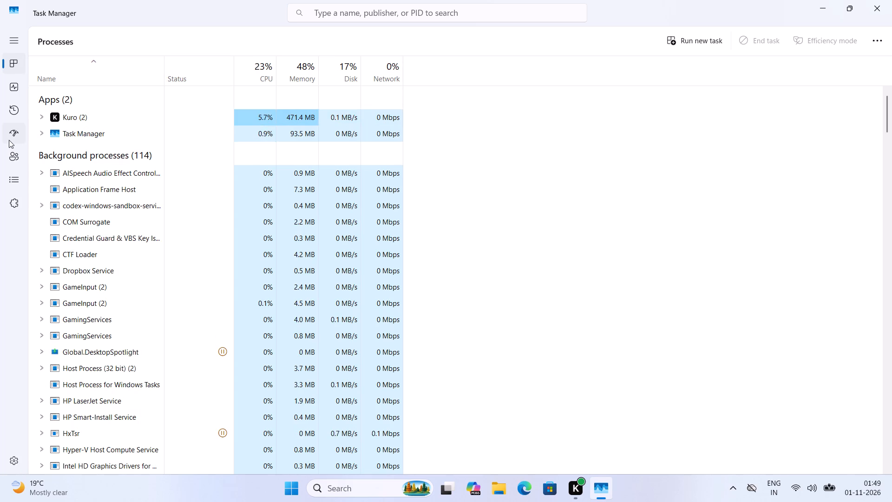
{"action": "left_click", "coordinate": [9, 138]}
{"action": "left_click", "coordinate": [12, 113]}
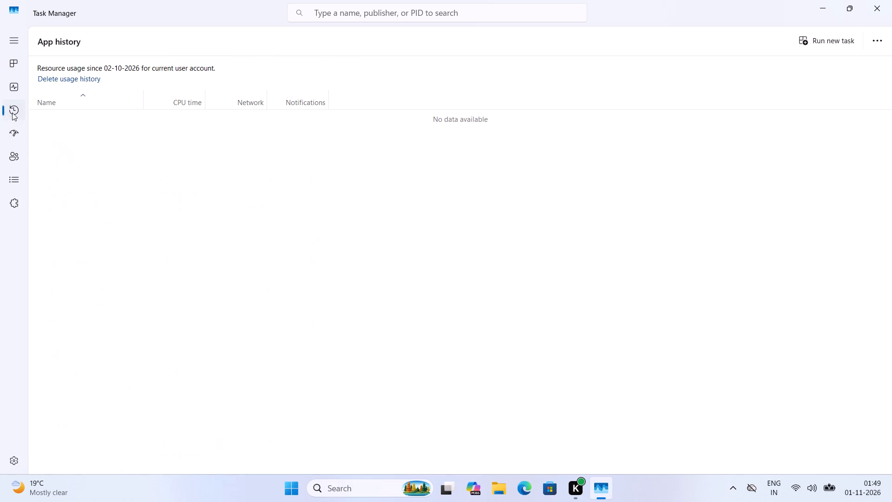
Examine the CPU performance details including up time, and the memory usage, speed and slots, with a brief check of Disk 0 (C:).
{"action": "left_click", "coordinate": [12, 84]}
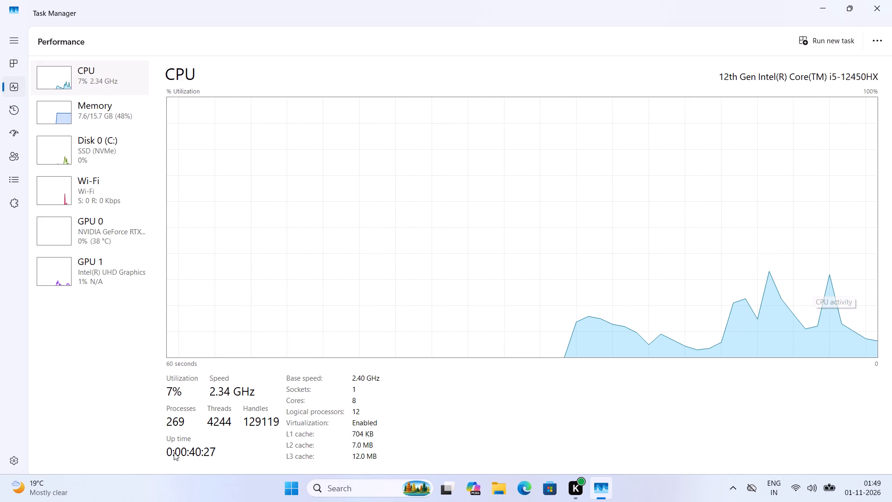
{"action": "left_click_drag", "start_coordinate": [174, 452], "coordinate": [202, 445]}
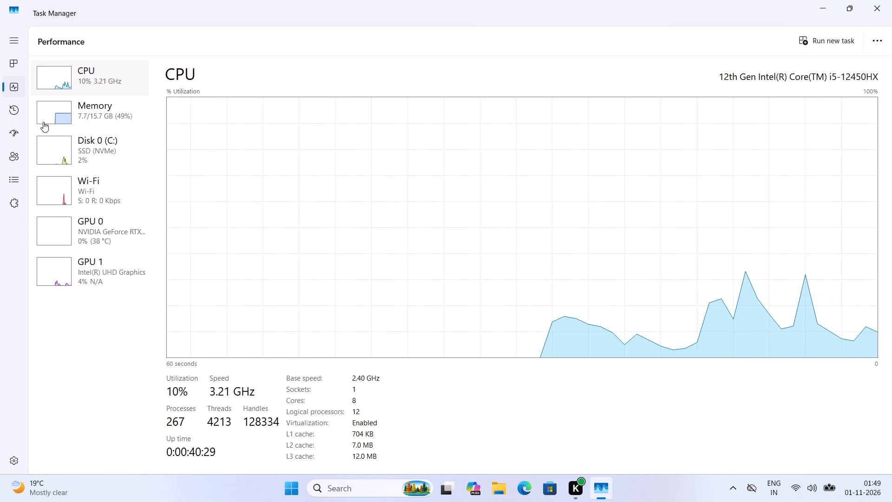
{"action": "left_click", "coordinate": [43, 120]}
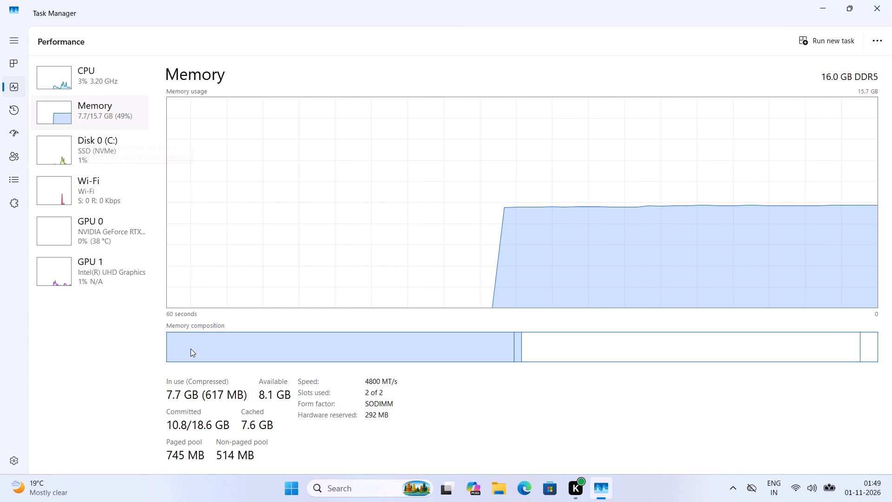
{"action": "left_click_drag", "start_coordinate": [168, 390], "coordinate": [231, 396]}
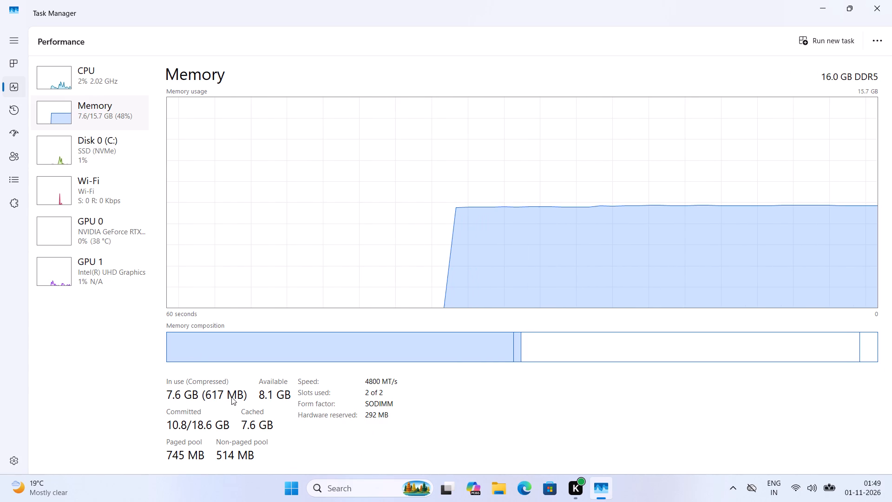
{"action": "left_click_drag", "start_coordinate": [348, 380], "coordinate": [386, 371]}
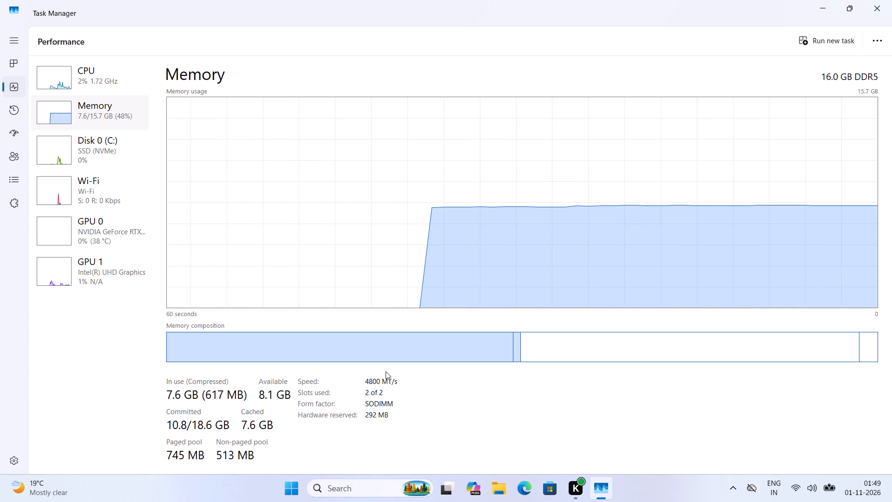
{"action": "left_click_drag", "start_coordinate": [386, 371], "coordinate": [405, 375]}
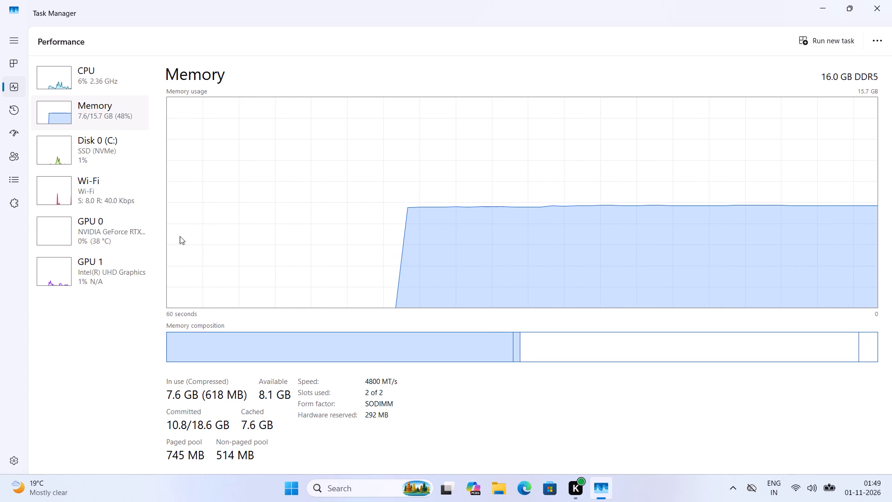
{"action": "left_click", "coordinate": [81, 157]}
{"action": "left_click", "coordinate": [81, 112]}
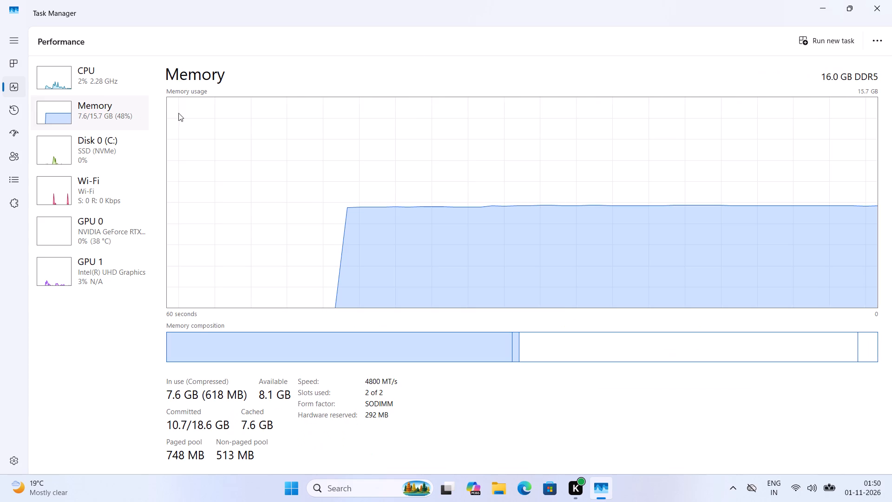
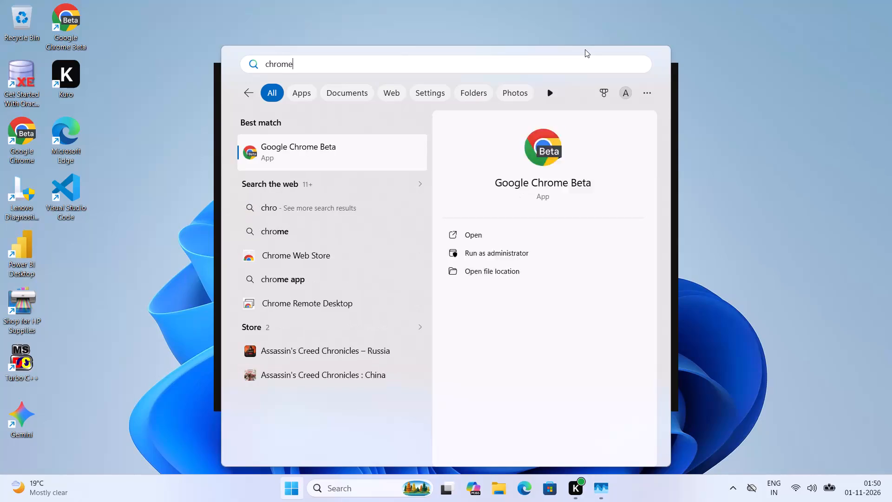
Open Google Chrome Beta, search the web for sodimm ram, and read the AI Overview's definition of SODIMM.
{"action": "key", "text": "Return"}
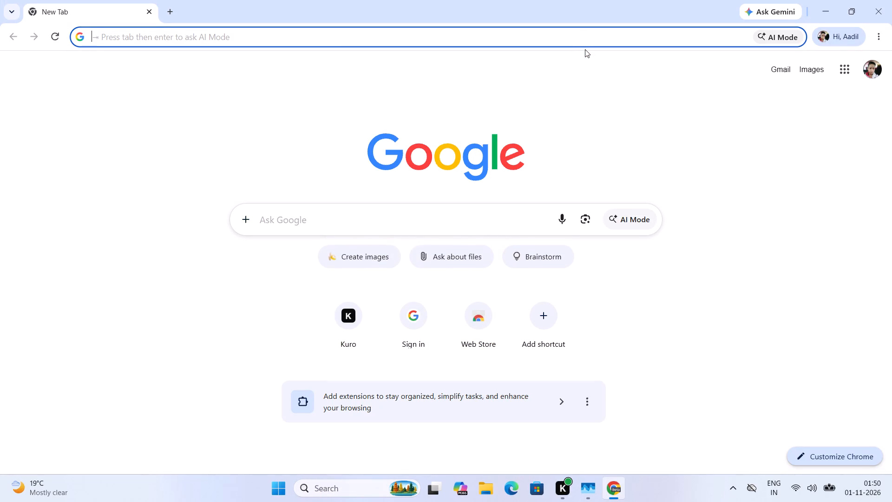
{"action": "type", "text": "sodi"}
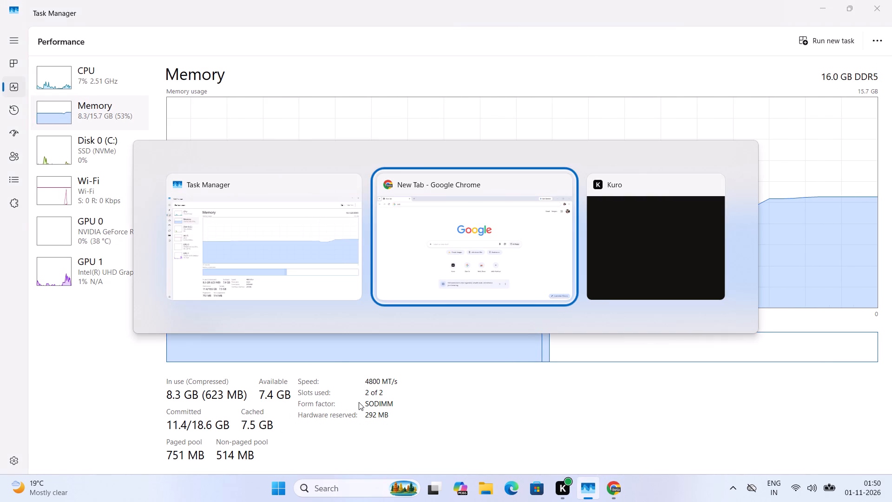
{"action": "type", "text": "mm"}
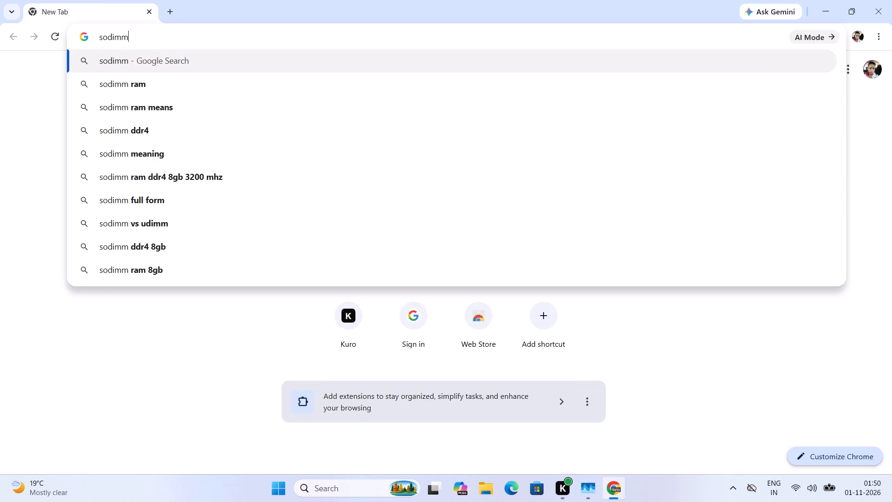
{"action": "key", "text": "Down"}
{"action": "key", "text": "Return"}
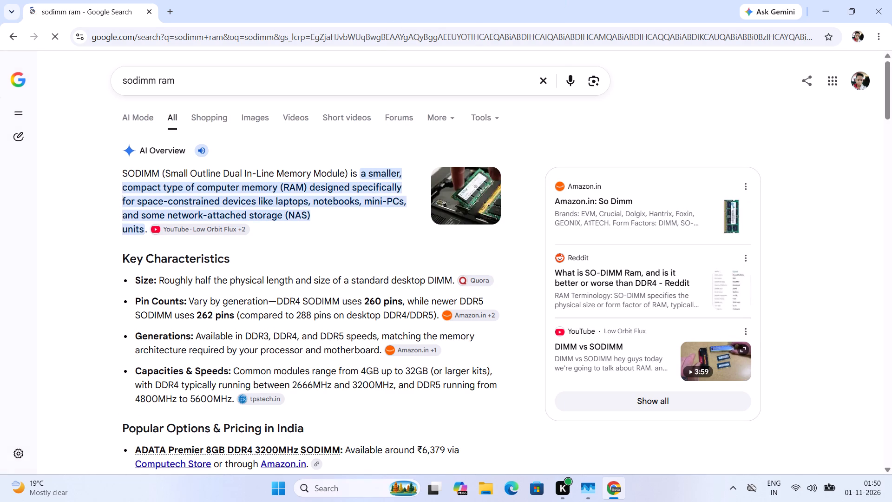
{"action": "left_click_drag", "start_coordinate": [130, 186], "coordinate": [369, 192]}
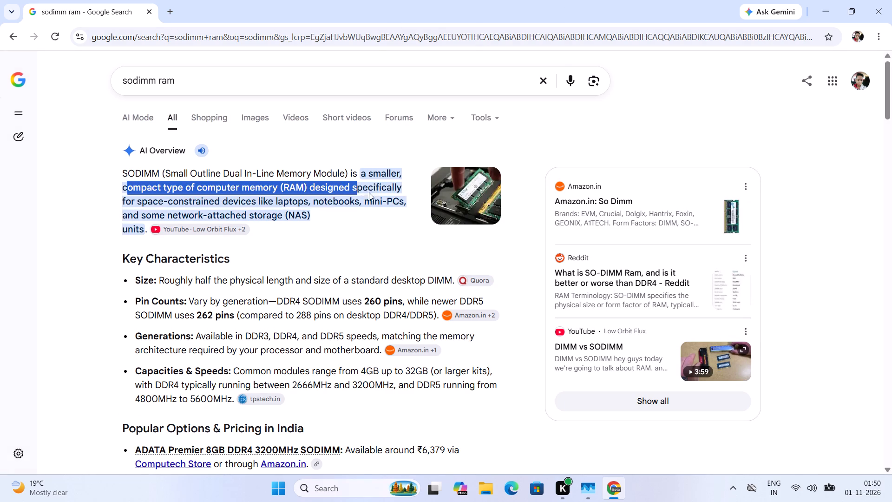
{"action": "left_click_drag", "start_coordinate": [369, 192], "coordinate": [329, 224]}
{"action": "left_click", "coordinate": [314, 218]}
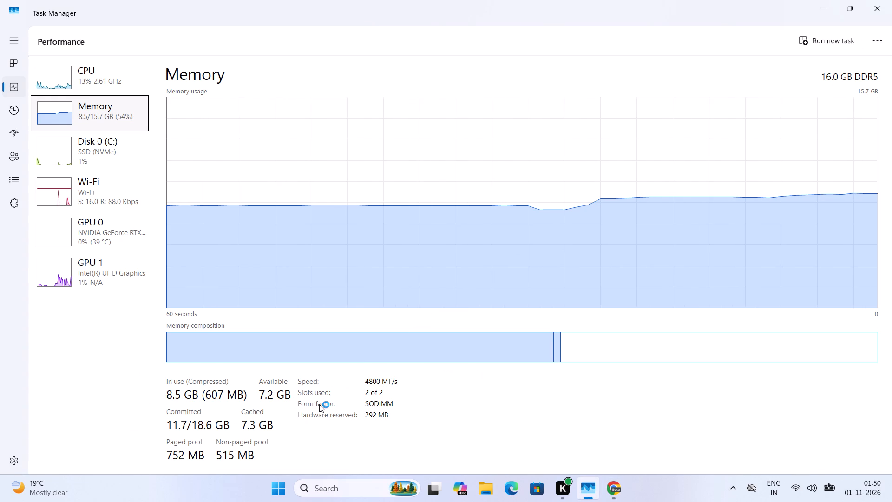
Back in Task Manager, examine the memory slots used and the Disk 0 (C:) performance details, including the drive type.
{"action": "left_click_drag", "start_coordinate": [360, 388], "coordinate": [382, 392]}
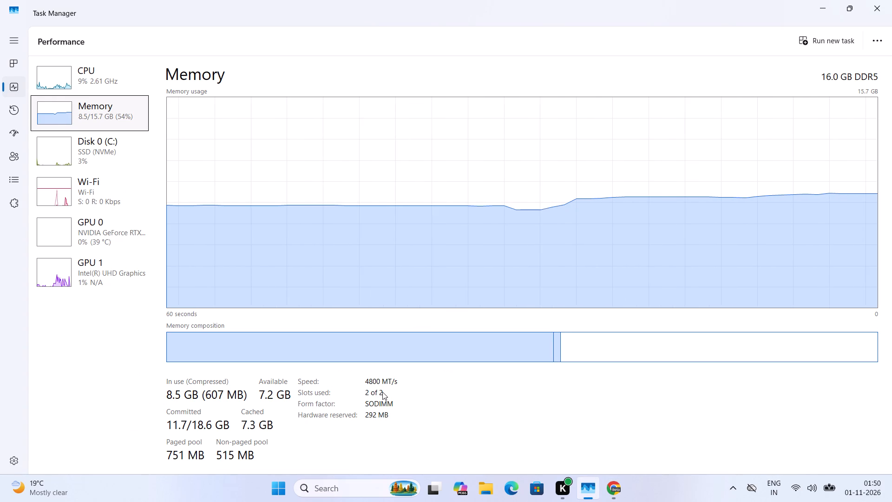
{"action": "left_click_drag", "start_coordinate": [382, 392], "coordinate": [349, 395]}
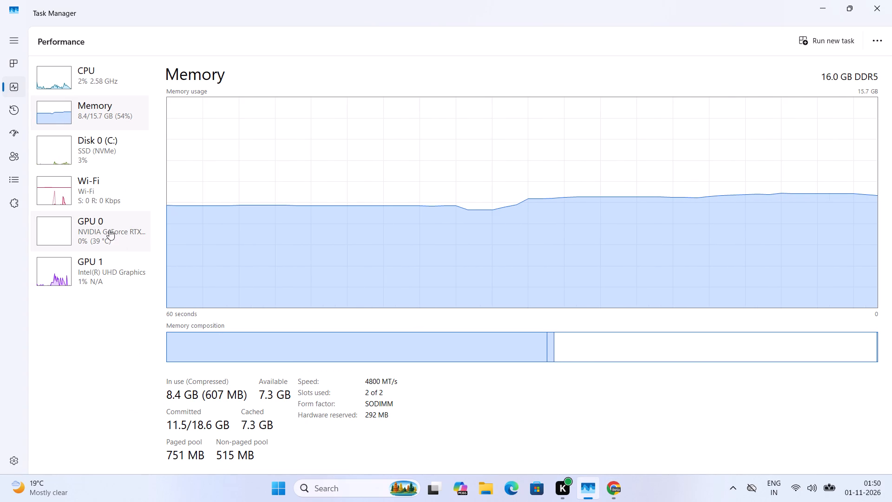
{"action": "left_click", "coordinate": [82, 149]}
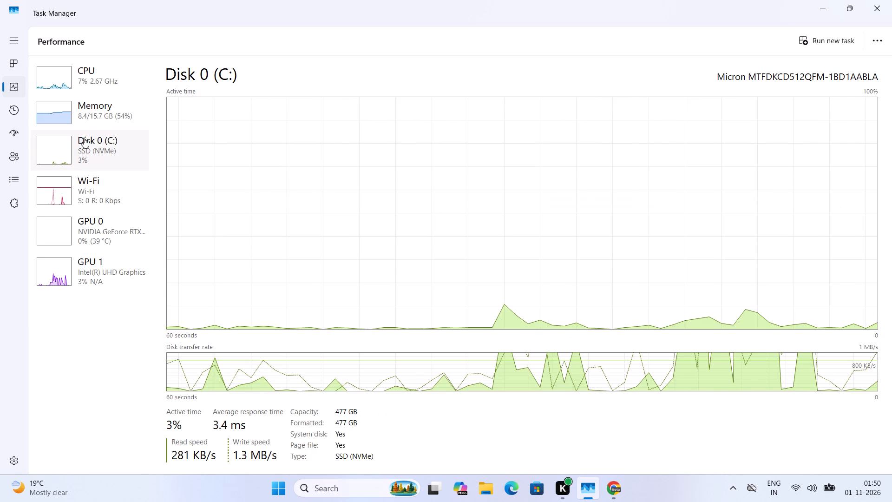
{"action": "scroll", "coordinate": [293, 371], "scroll_direction": "down", "scroll_amount": 3}
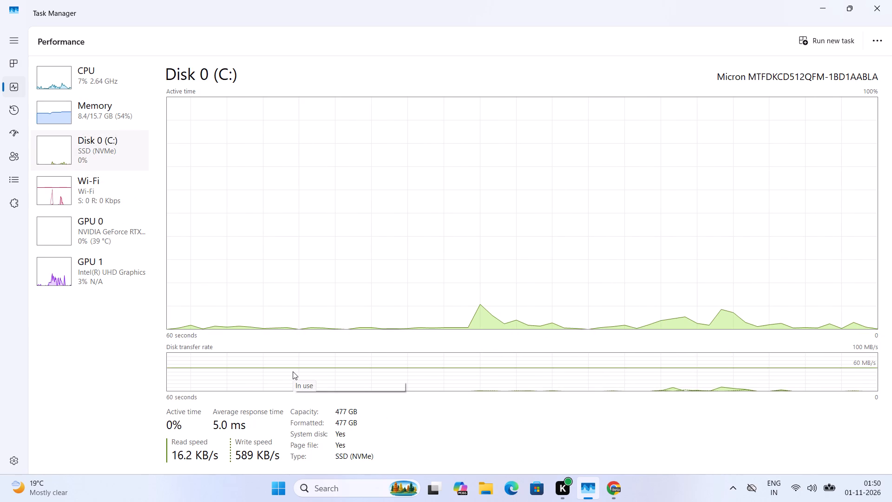
{"action": "left_click_drag", "start_coordinate": [348, 458], "coordinate": [372, 451]}
{"action": "scroll", "coordinate": [372, 451], "scroll_direction": "down", "scroll_amount": 1}
{"action": "scroll", "coordinate": [372, 451], "scroll_direction": "up", "scroll_amount": 2}
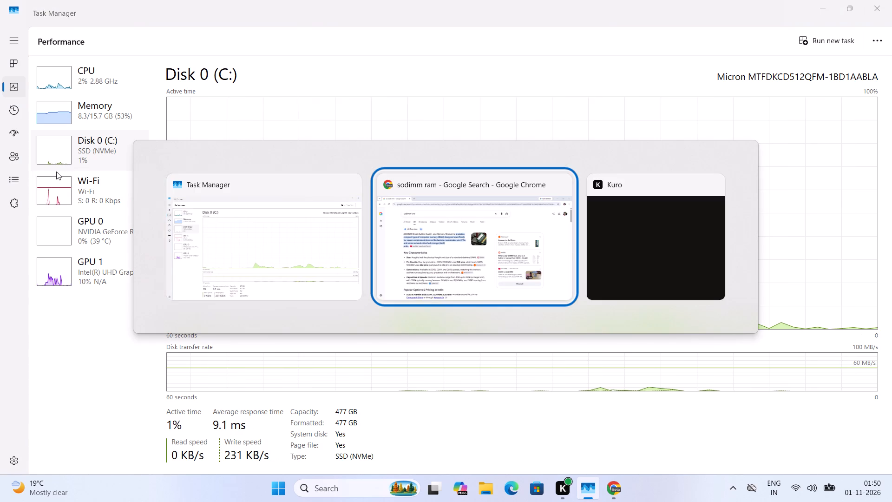
Switch to Google Chrome and reread the part of the AI Overview's SODIMM definition on the devices that use it.
{"action": "left_click_drag", "start_coordinate": [153, 209], "coordinate": [256, 210]}
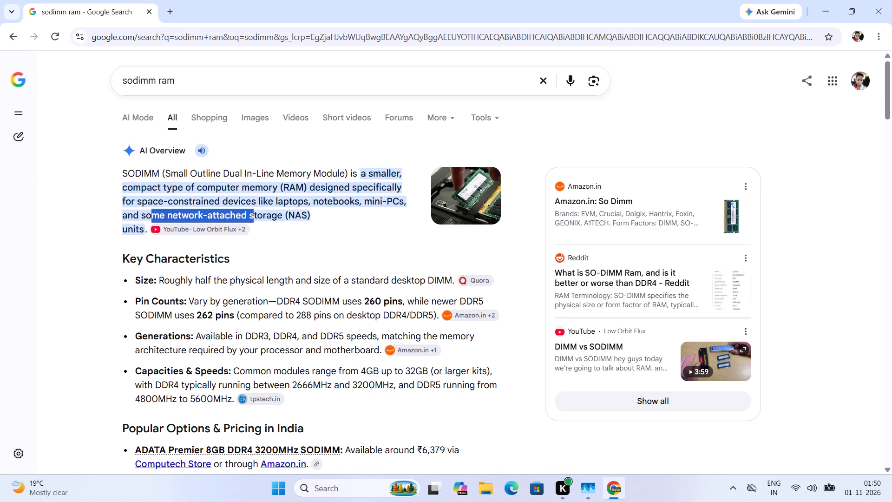
{"action": "left_click_drag", "start_coordinate": [256, 210], "coordinate": [279, 213]}
{"action": "left_click", "coordinate": [279, 213]}
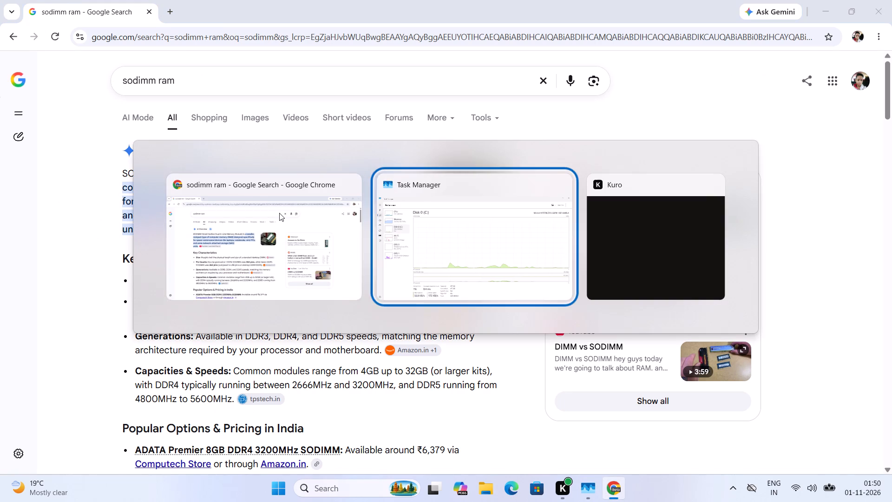
Back in Task Manager, examine the Wi-Fi, GPU 0 and GPU 1 performance details, and return to the running processes list.
{"action": "left_click", "coordinate": [101, 202]}
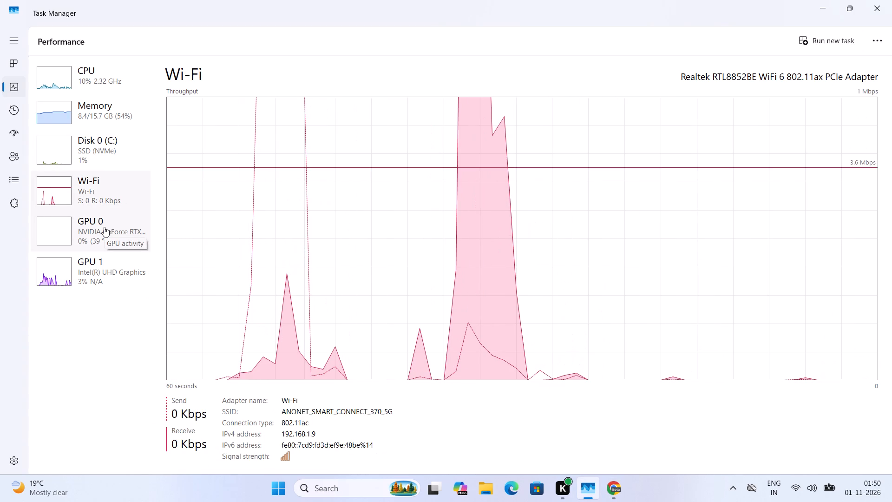
{"action": "left_click", "coordinate": [104, 227]}
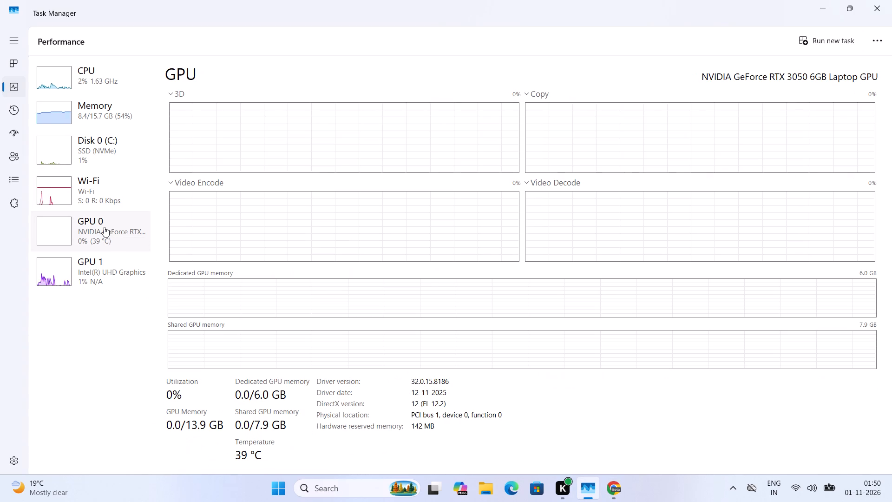
{"action": "left_click", "coordinate": [104, 227]}
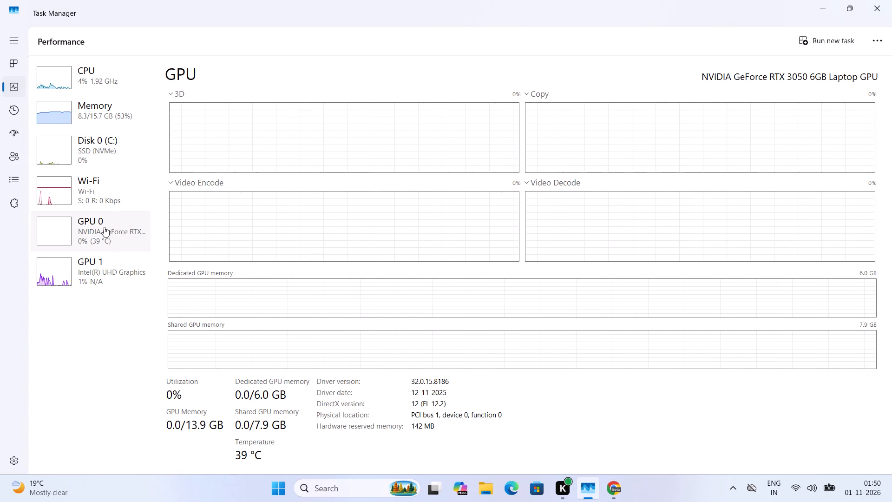
{"action": "left_click", "coordinate": [107, 273]}
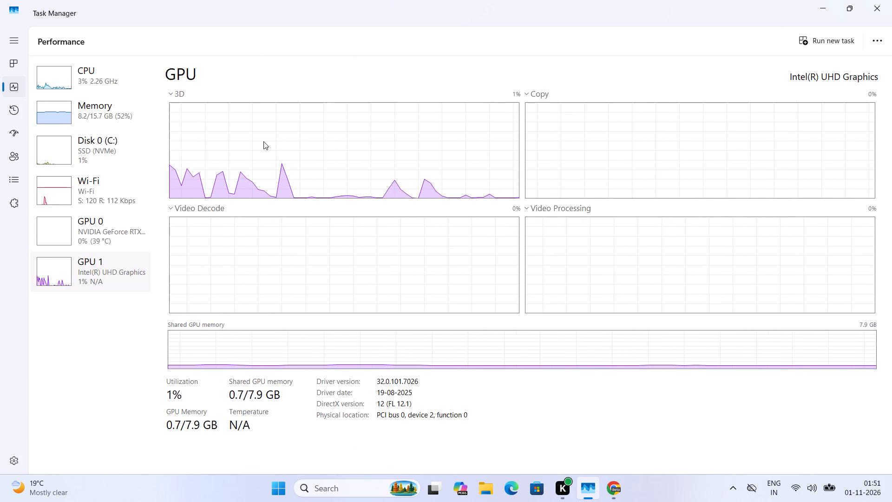
{"action": "left_click", "coordinate": [7, 73]}
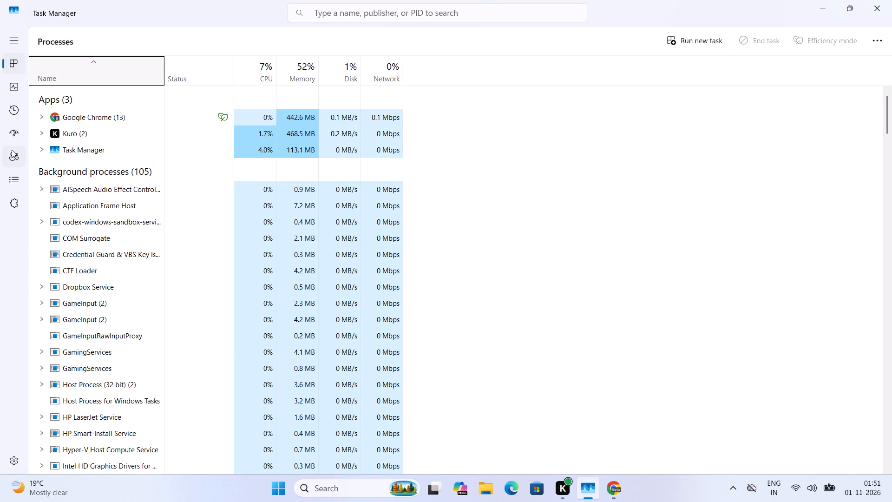
Look at Task Manager's Users page and expand the signed-in user's list of processes.
{"action": "left_click", "coordinate": [12, 150]}
{"action": "left_click", "coordinate": [9, 142]}
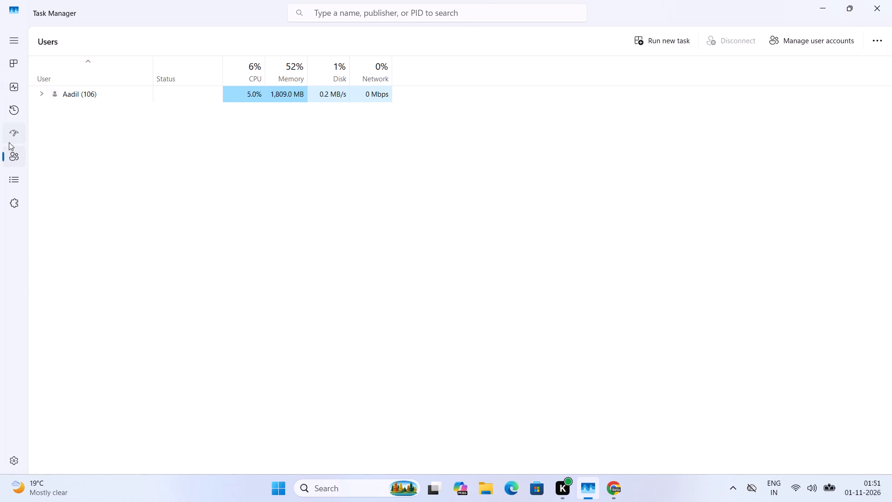
{"action": "left_click", "coordinate": [15, 152]}
{"action": "left_click", "coordinate": [51, 99]}
{"action": "left_click", "coordinate": [43, 96]}
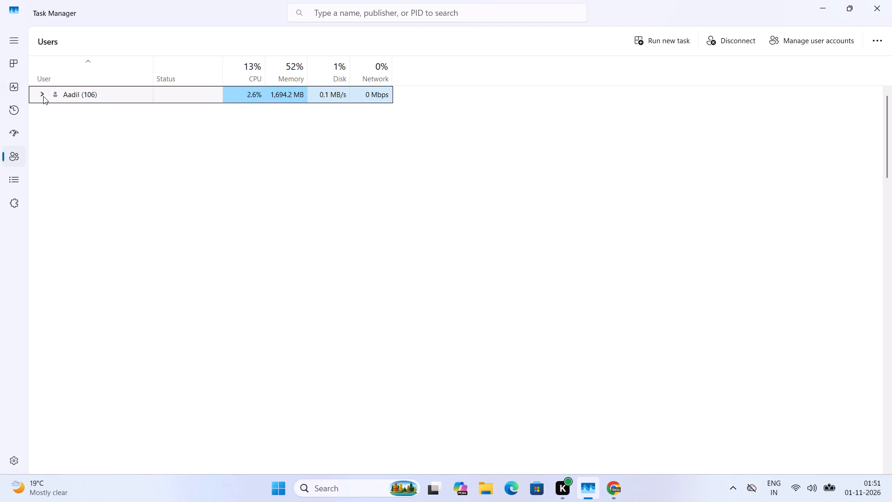
{"action": "left_click", "coordinate": [43, 96]}
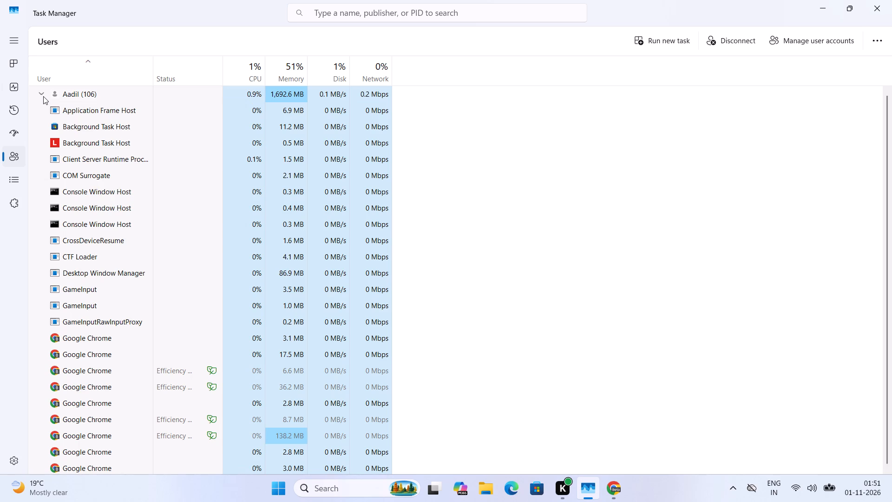
Review the Startup apps list with each app's status and startup impact, checking the options available for Dropbox.
{"action": "left_click", "coordinate": [14, 141]}
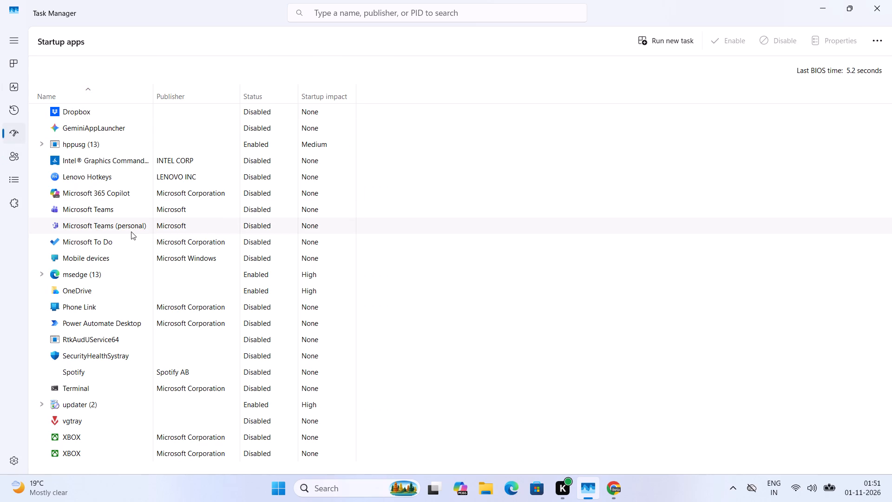
{"action": "right_click", "coordinate": [83, 115]}
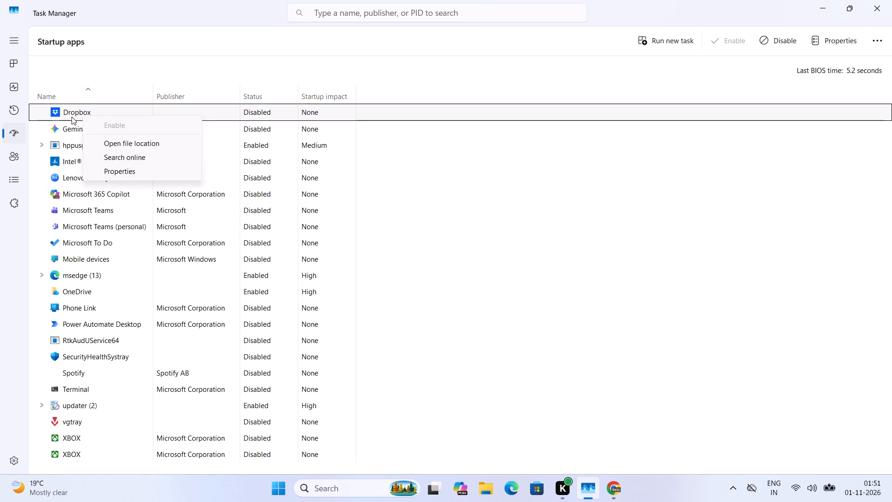
{"action": "left_click", "coordinate": [72, 117]}
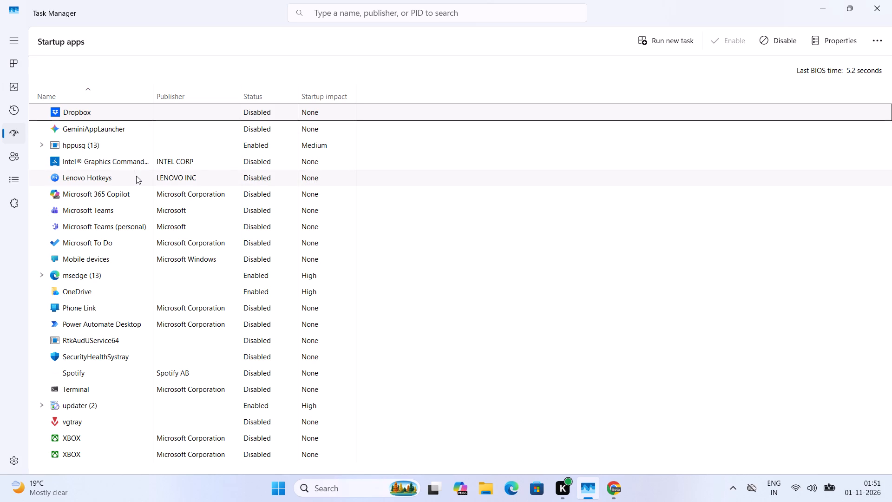
{"action": "scroll", "coordinate": [136, 176], "scroll_direction": "down", "scroll_amount": 2}
{"action": "scroll", "coordinate": [200, 291], "scroll_direction": "down", "scroll_amount": 3}
{"action": "scroll", "coordinate": [200, 291], "scroll_direction": "up", "scroll_amount": 2}
{"action": "scroll", "coordinate": [200, 291], "scroll_direction": "down", "scroll_amount": 4}
{"action": "scroll", "coordinate": [206, 52], "scroll_direction": "down", "scroll_amount": 4}
{"action": "scroll", "coordinate": [187, 220], "scroll_direction": "down", "scroll_amount": 5}
{"action": "scroll", "coordinate": [308, 236], "scroll_direction": "up", "scroll_amount": 7}
Close Task Manager.
{"action": "left_click", "coordinate": [885, 0]}
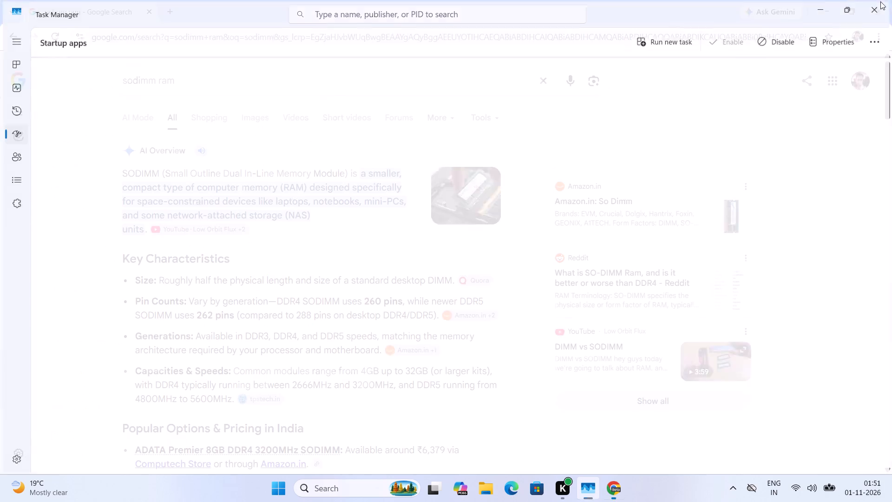
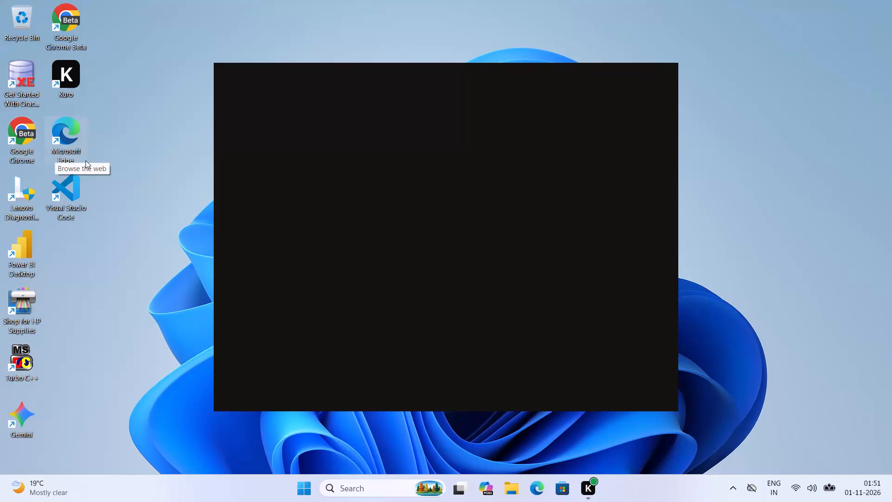
Check the apps hidden in the system tray and bring up the quick settings for Wi-Fi, Bluetooth, brightness, volume and battery.
{"action": "left_click", "coordinate": [740, 491]}
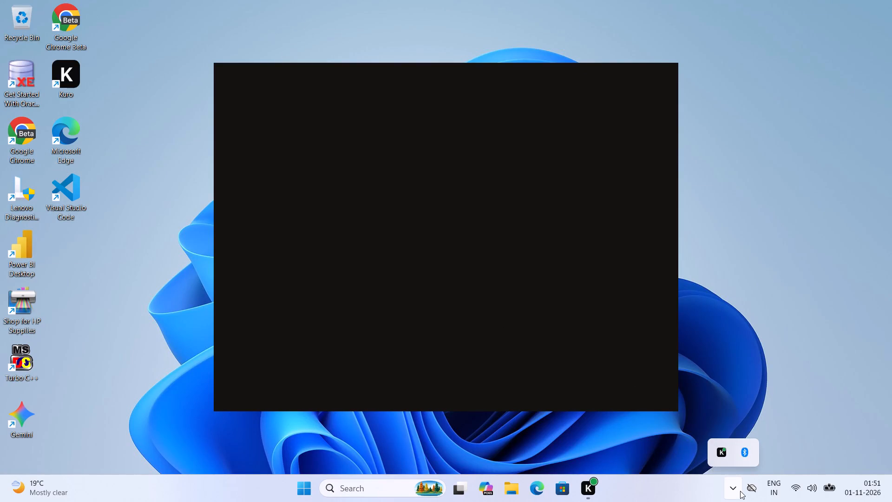
{"action": "left_click", "coordinate": [740, 491]}
{"action": "left_click", "coordinate": [795, 487]}
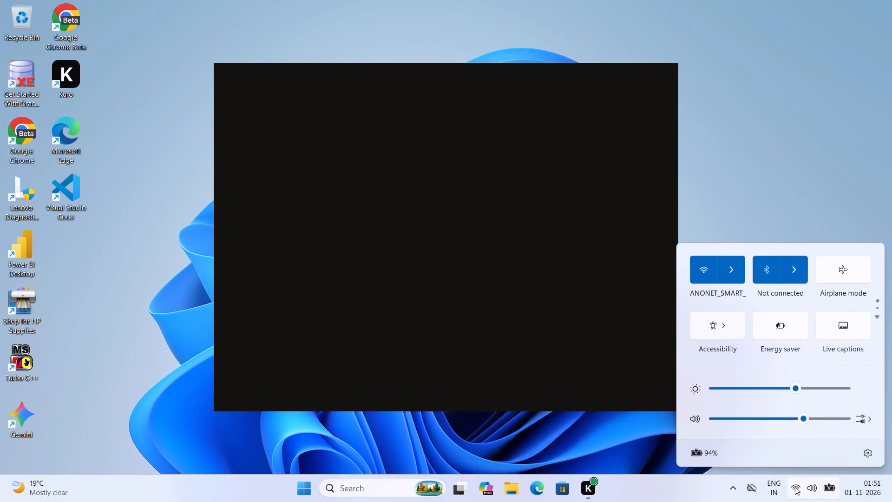